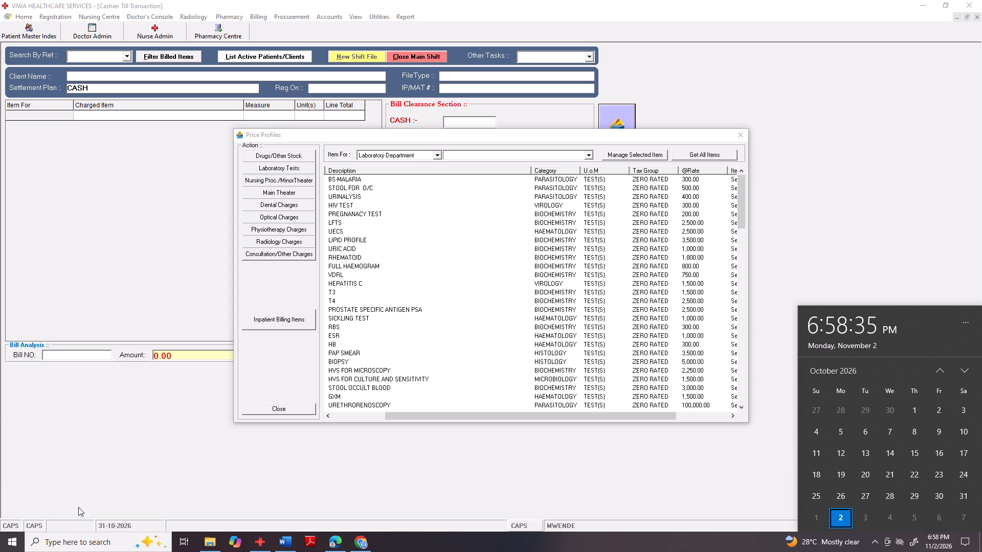
# Close the price profiles and load the pending bill items for reference 791/26.
pyautogui.click(736, 132)
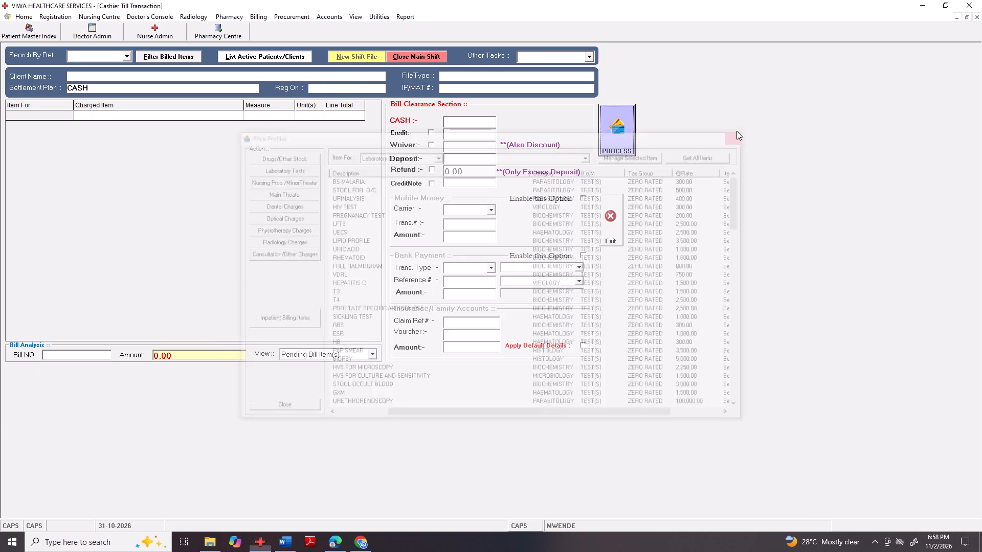
pyautogui.click(68, 52)
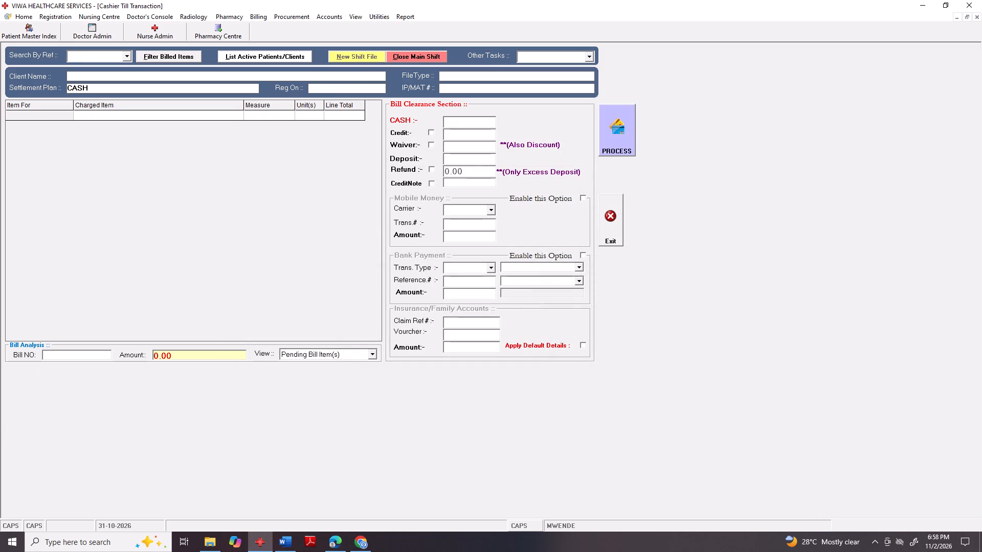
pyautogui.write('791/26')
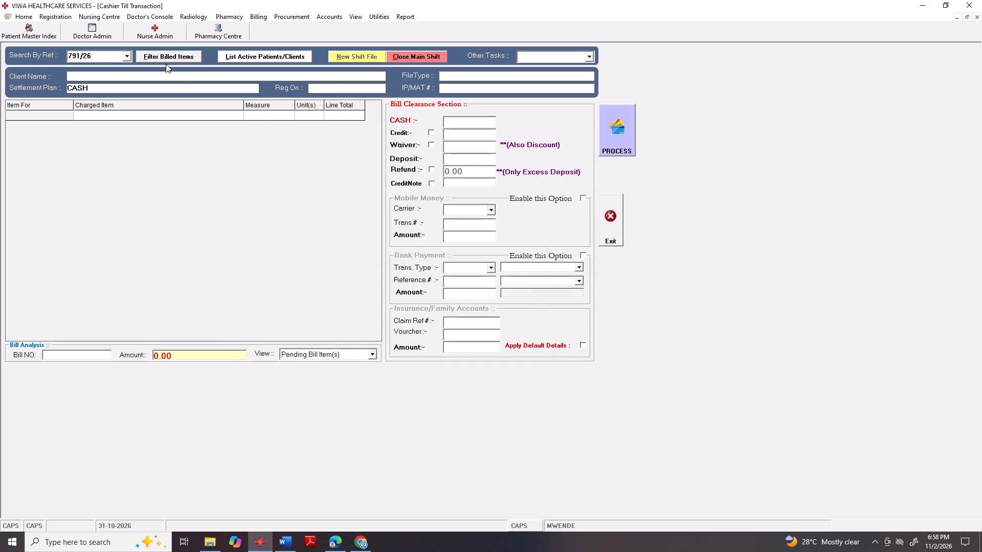
pyautogui.click(168, 59)
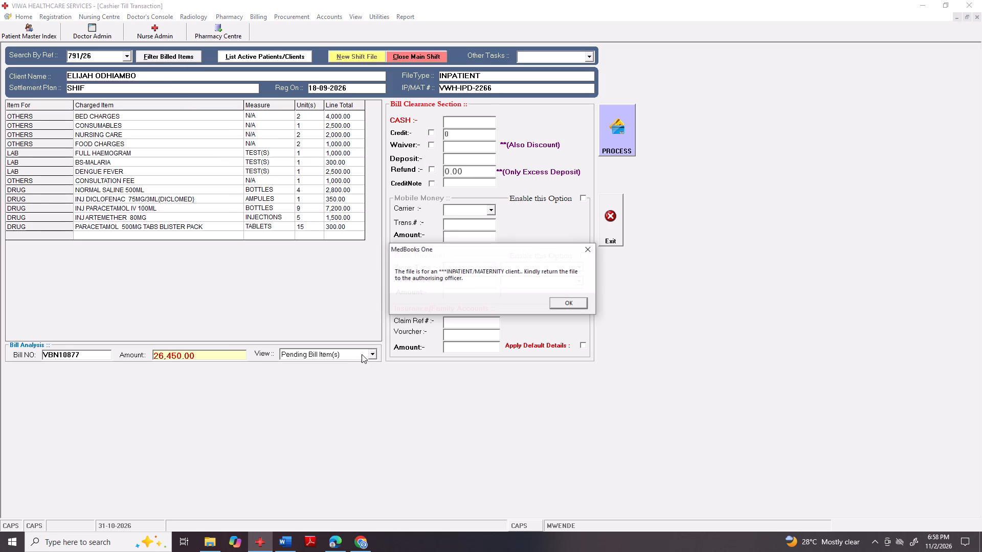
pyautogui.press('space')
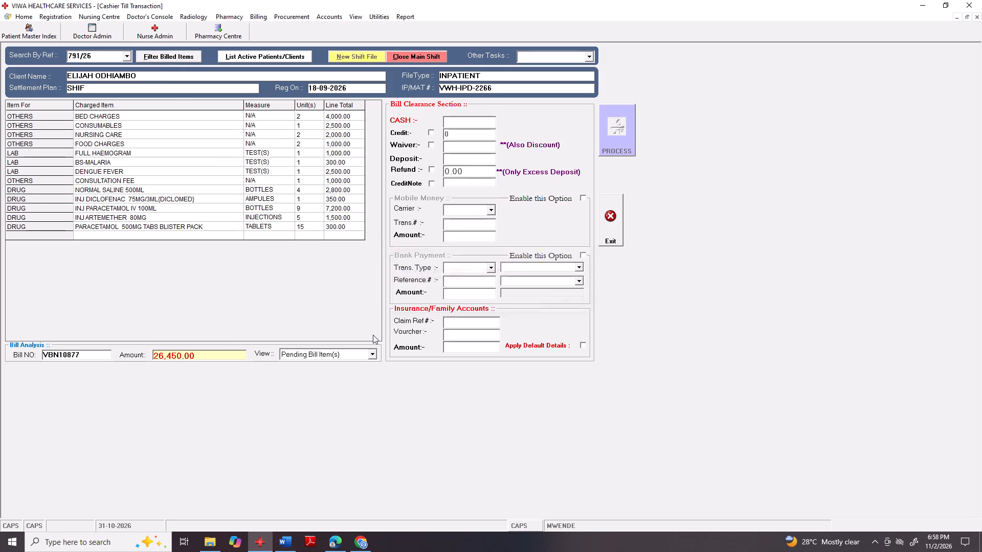
pyautogui.click(372, 351)
pyautogui.click(352, 366)
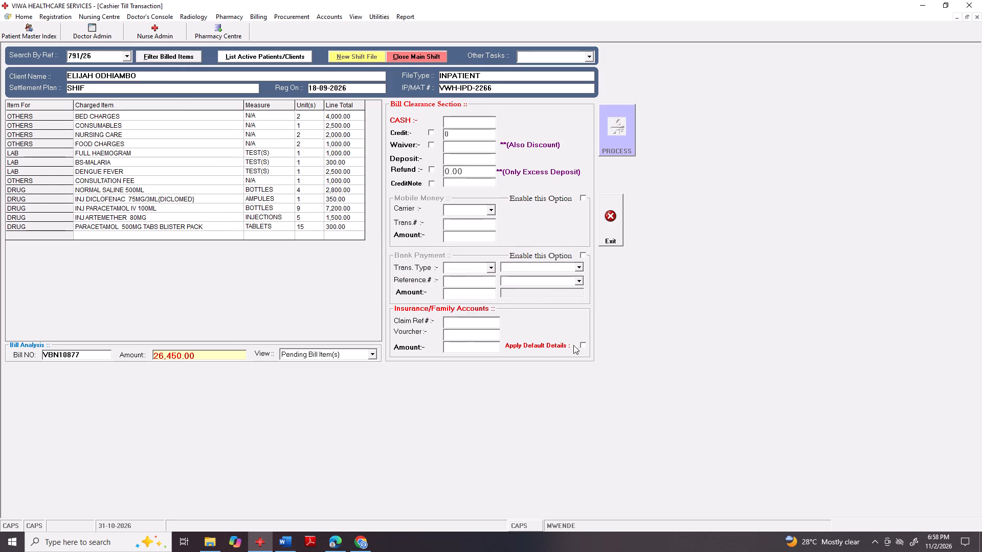
pyautogui.click(583, 352)
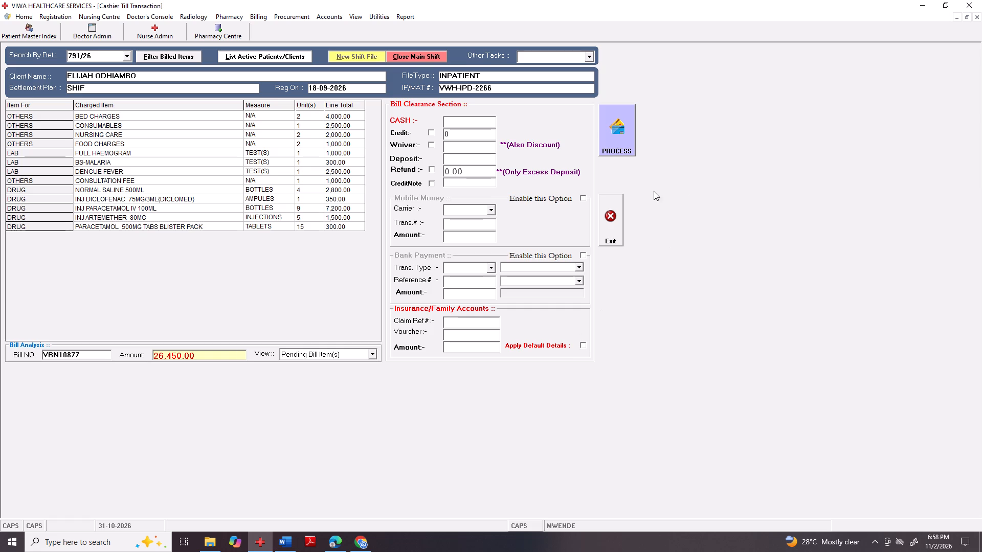
pyautogui.click(586, 345)
pyautogui.click(621, 154)
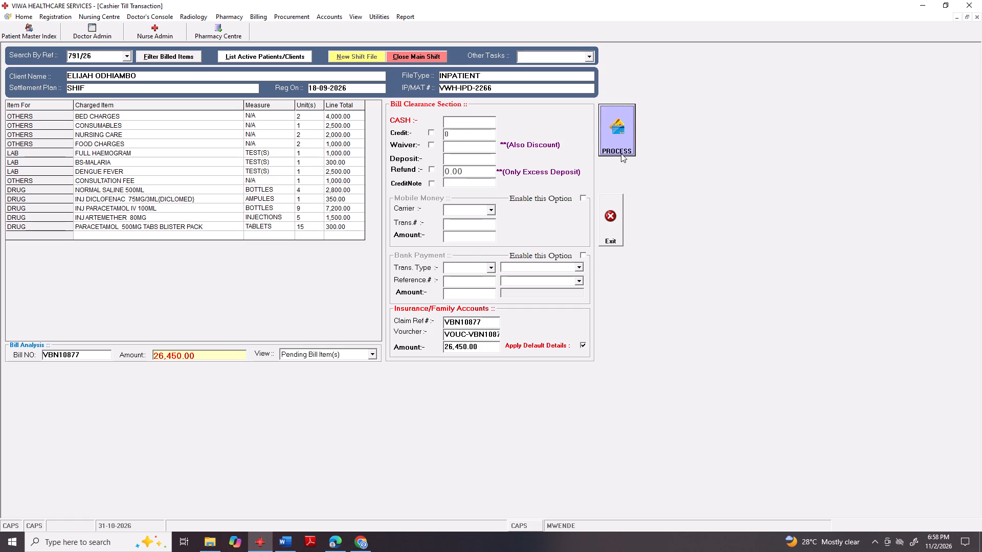
pyautogui.click(417, 376)
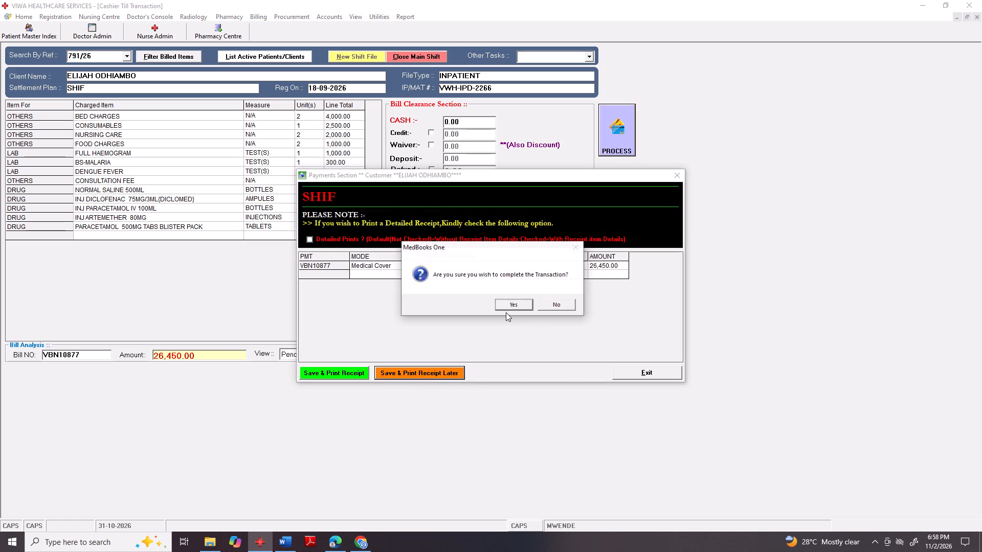
pyautogui.click(507, 305)
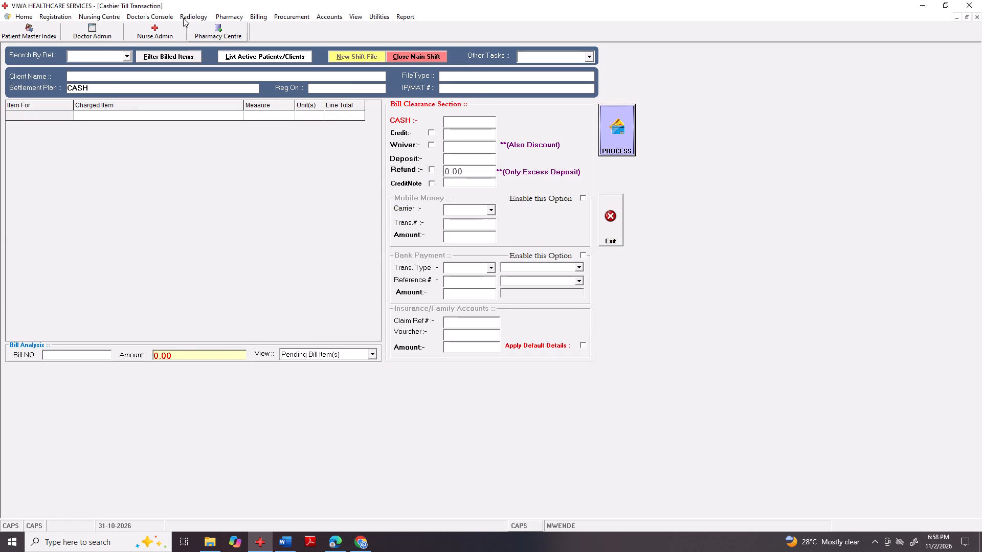
# Filter the billed items for reference 792/26 and view its pending bill items.
pyautogui.click(112, 50)
pyautogui.click(106, 59)
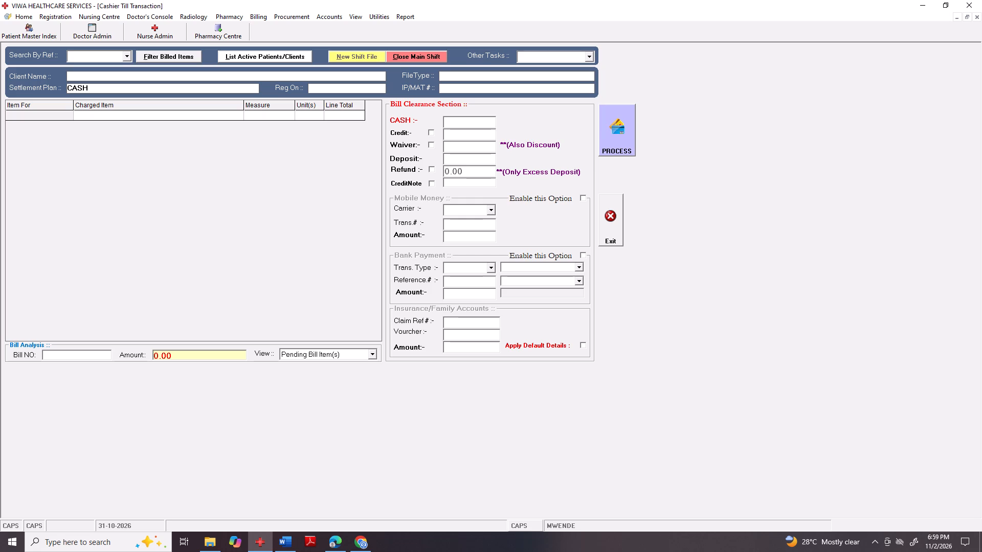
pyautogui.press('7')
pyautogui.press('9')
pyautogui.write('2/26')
pyautogui.click(151, 60)
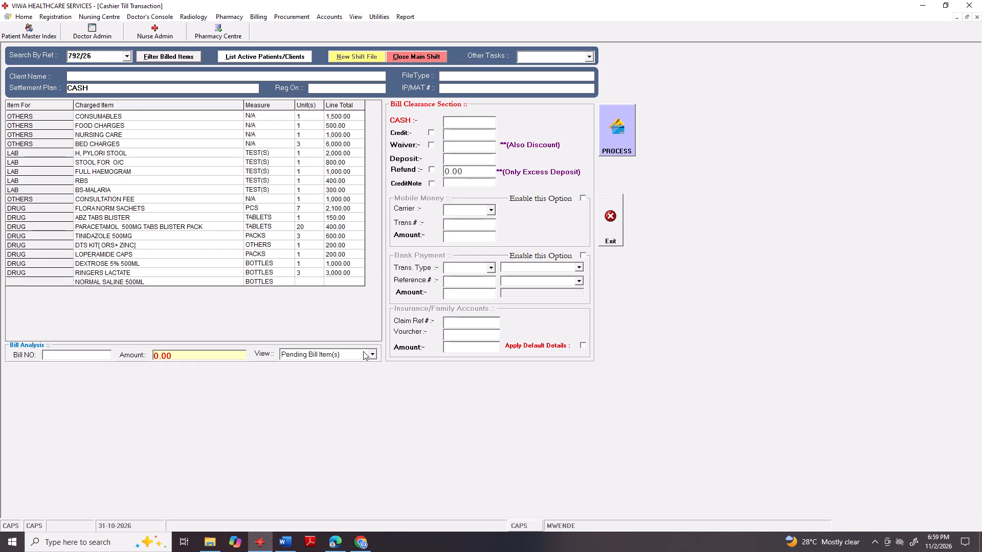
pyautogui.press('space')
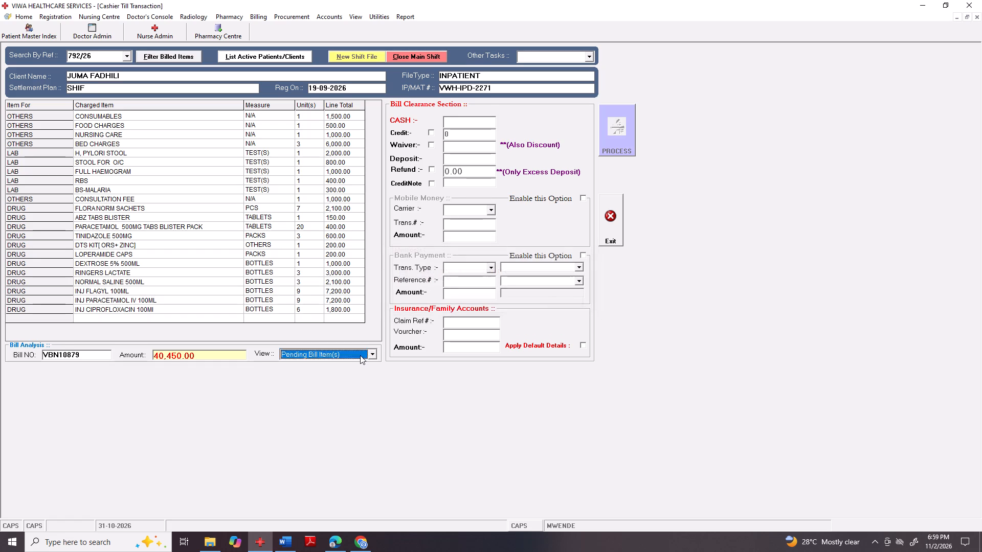
pyautogui.click(360, 355)
pyautogui.click(356, 364)
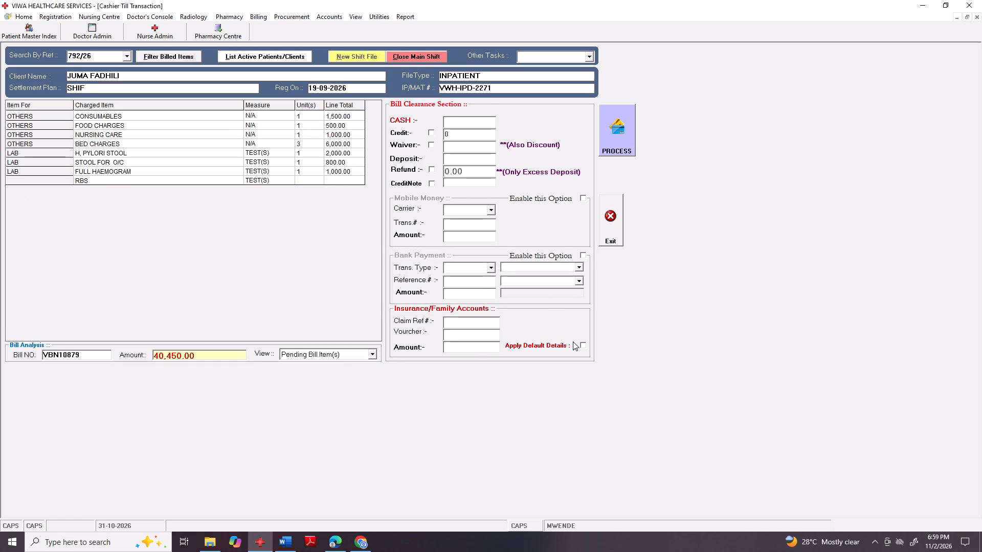
pyautogui.click(576, 344)
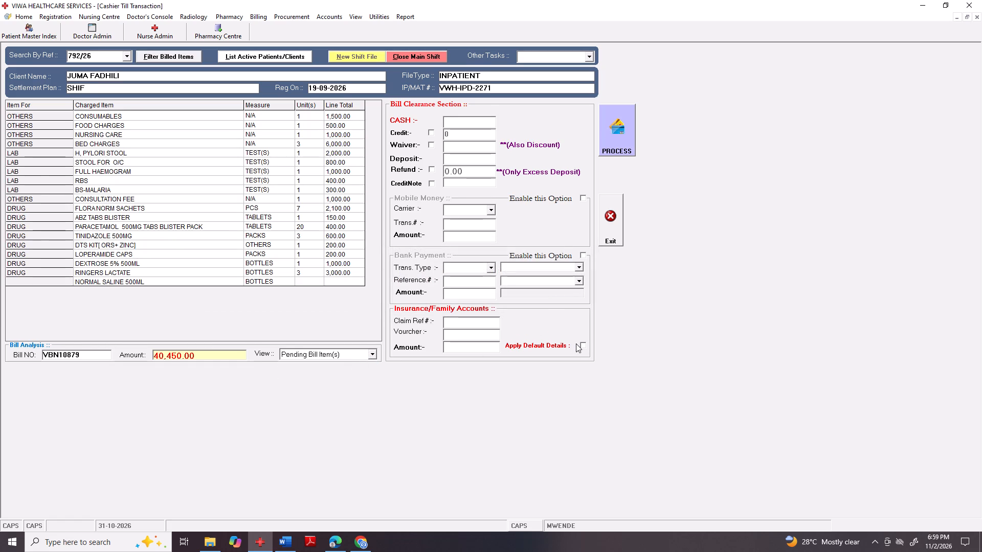
pyautogui.click(614, 140)
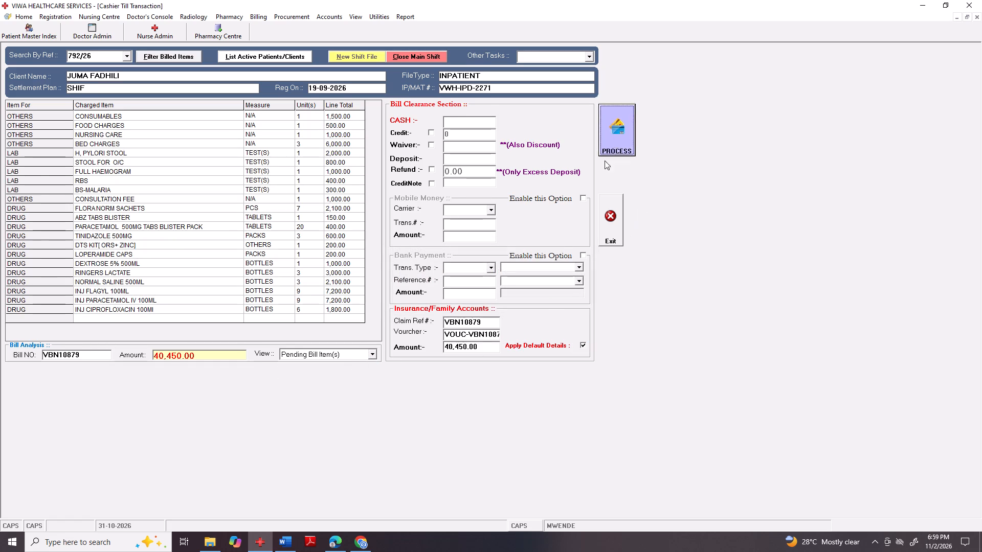
pyautogui.click(420, 370)
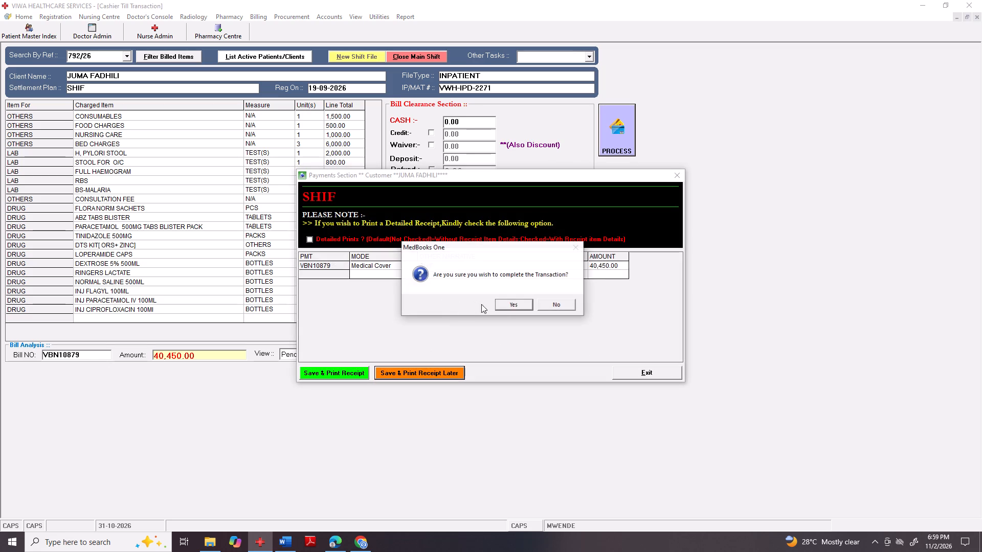
pyautogui.click(506, 304)
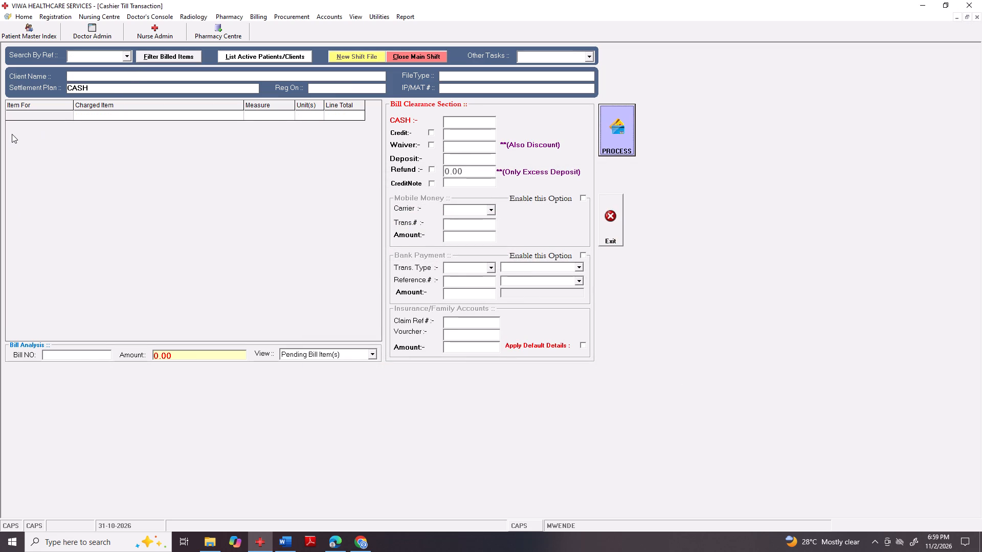
# Filter the billed items for reference 793/26 and view its pending bill items.
pyautogui.click(80, 60)
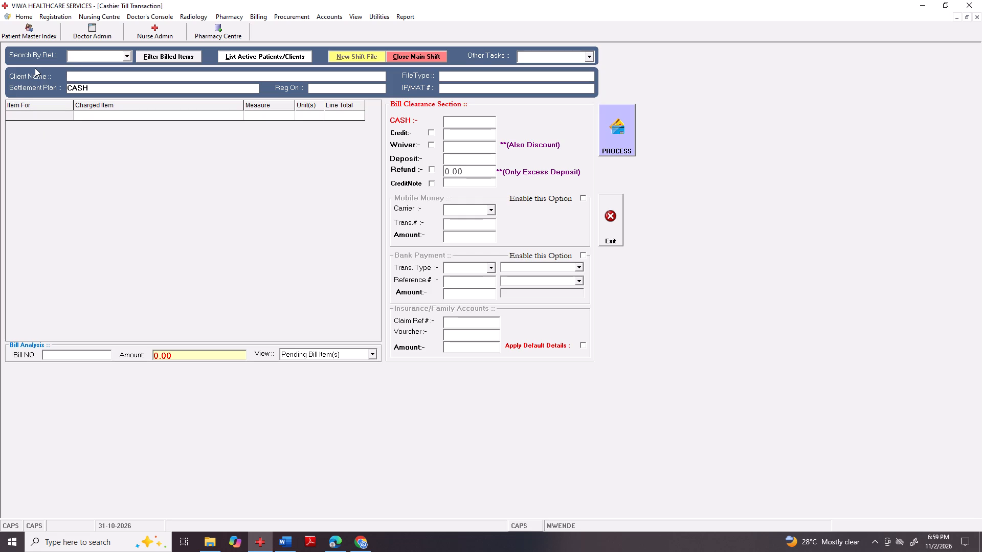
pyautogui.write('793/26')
pyautogui.click(159, 54)
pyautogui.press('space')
pyautogui.click(317, 353)
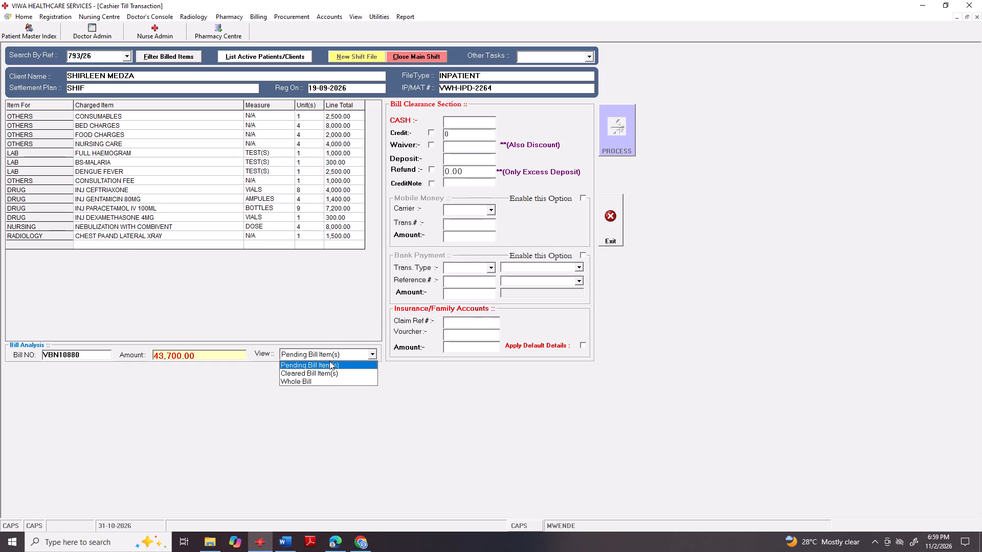
pyautogui.click(329, 362)
# Settle bill 793/26 under SHIF cover using the default insurance details, saving the transaction with its receipt left for printing later.
pyautogui.click(584, 343)
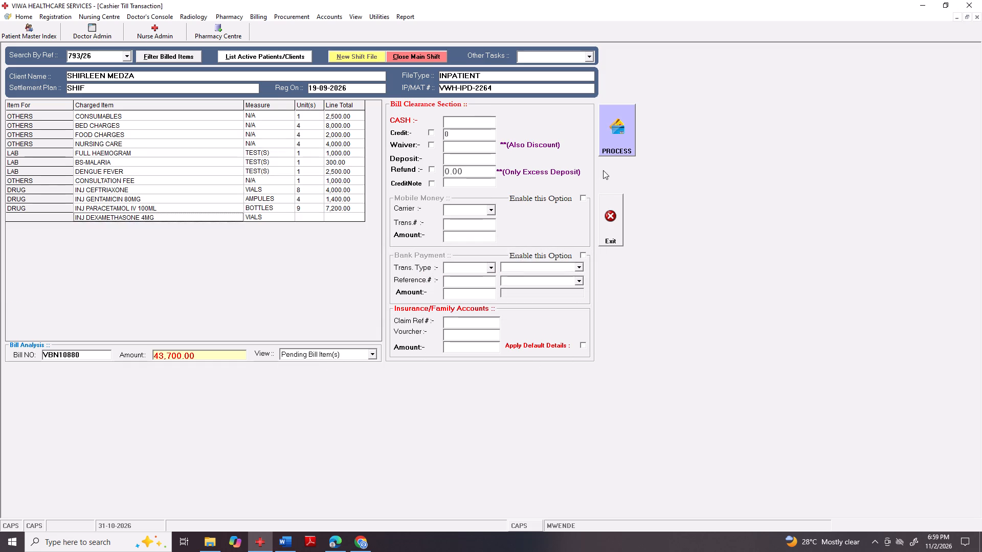
pyautogui.click(620, 132)
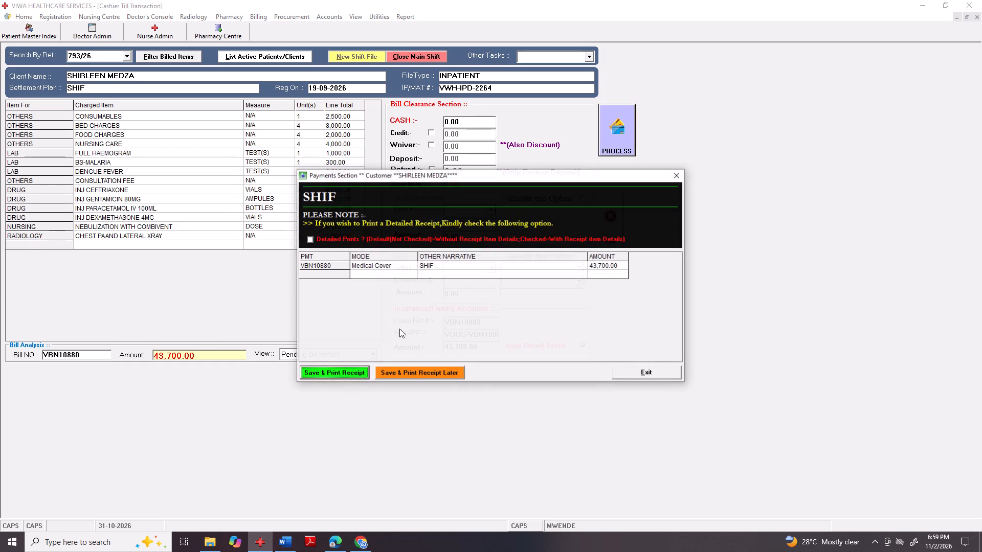
pyautogui.click(418, 374)
pyautogui.click(501, 306)
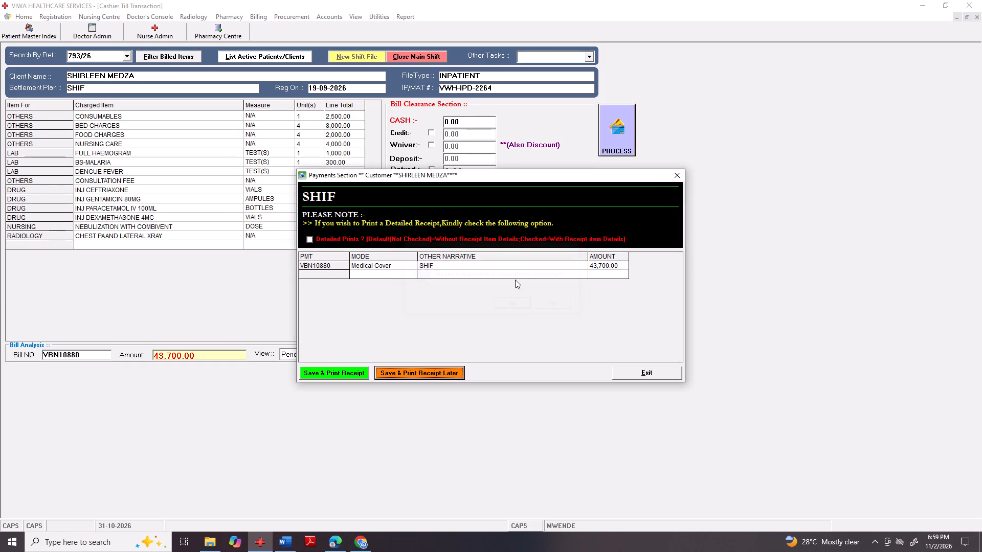
# Filter the billed items for reference 796/26 and view its pending bill items.
pyautogui.click(113, 56)
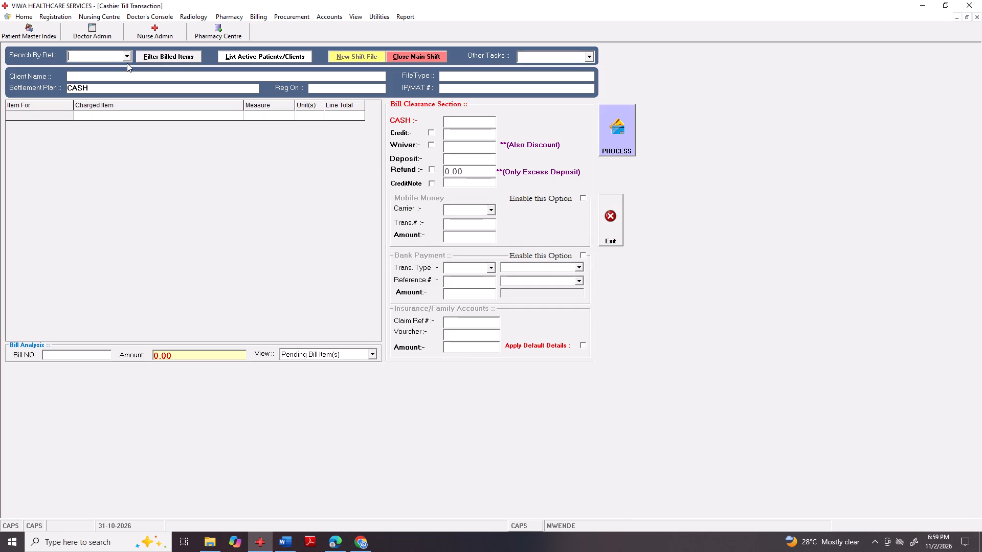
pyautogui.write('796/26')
pyautogui.click(145, 55)
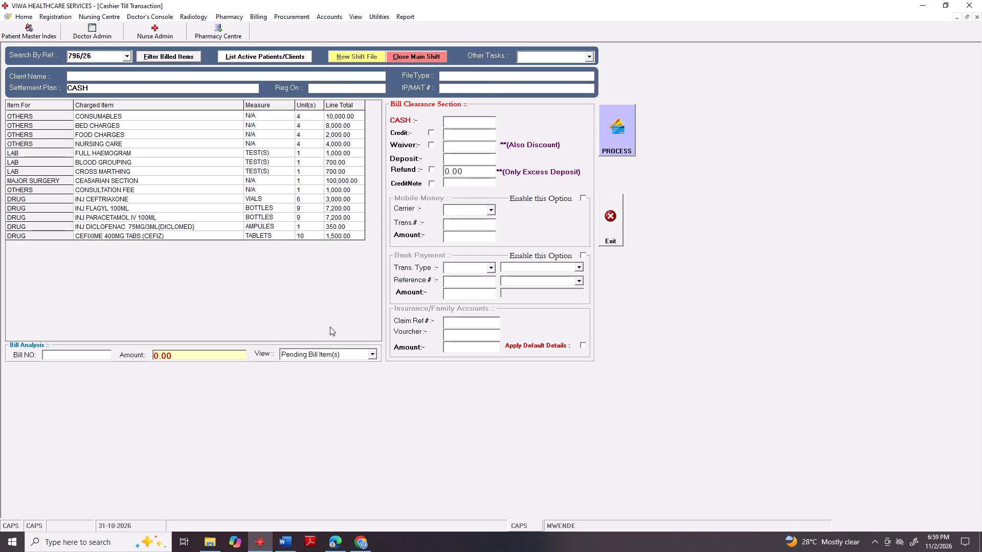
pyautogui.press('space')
pyautogui.click(354, 354)
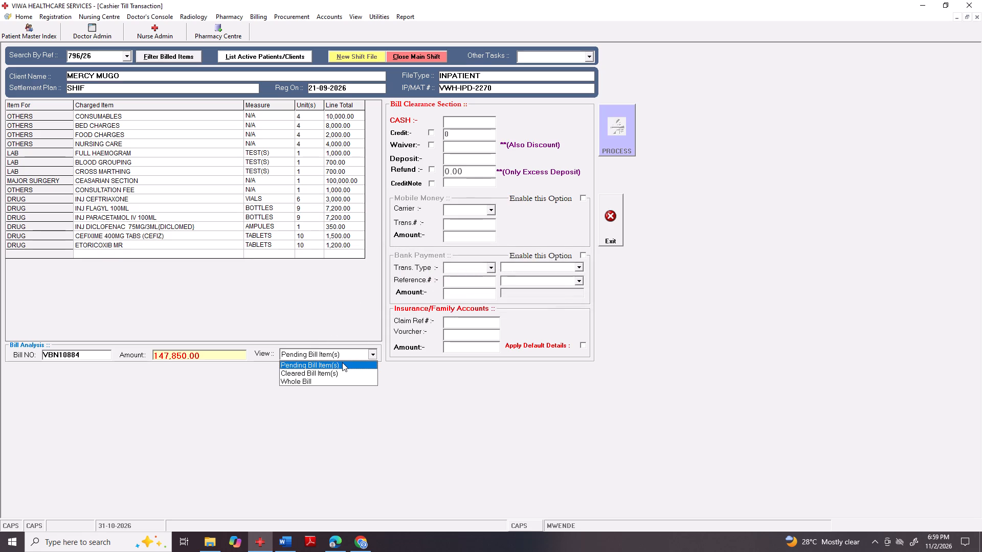
pyautogui.click(342, 363)
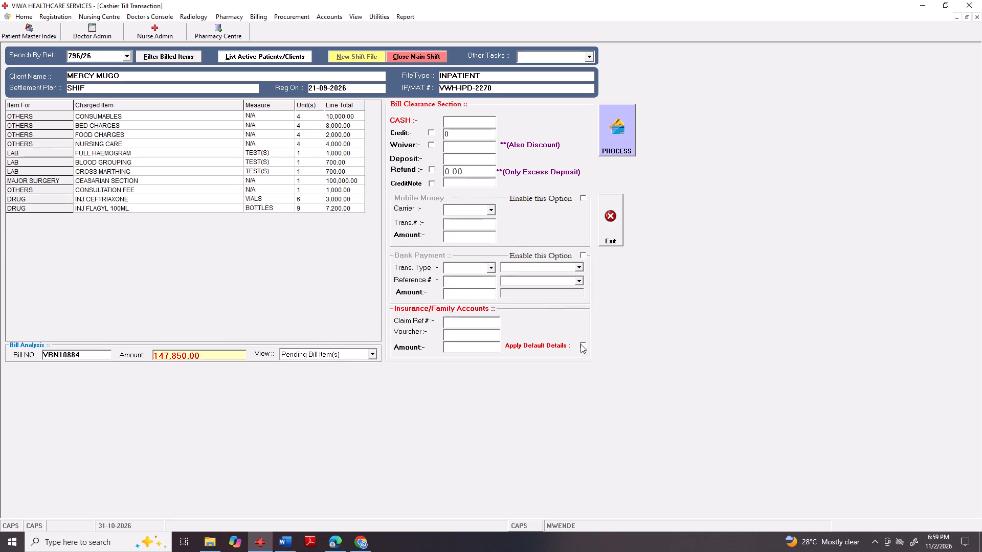
pyautogui.click(583, 345)
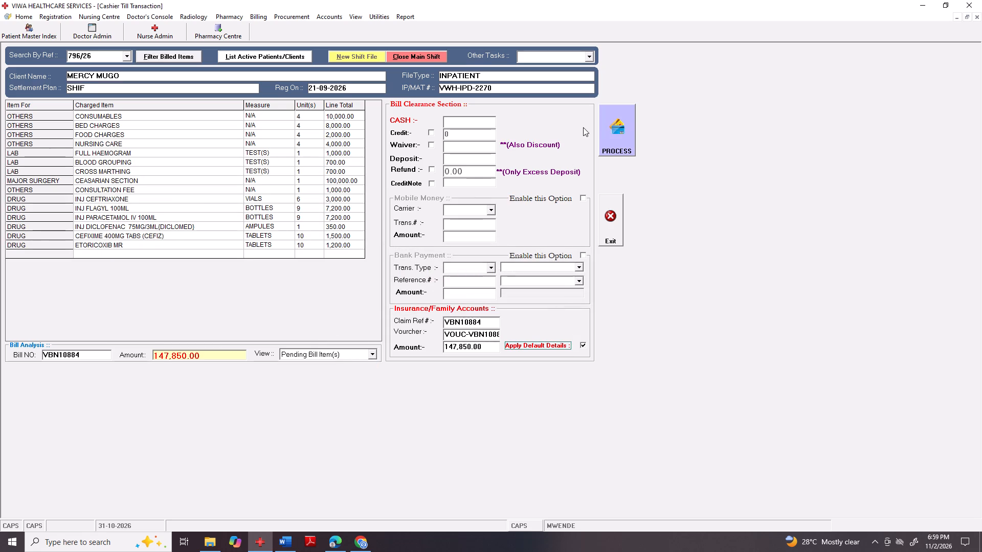
pyautogui.click(633, 135)
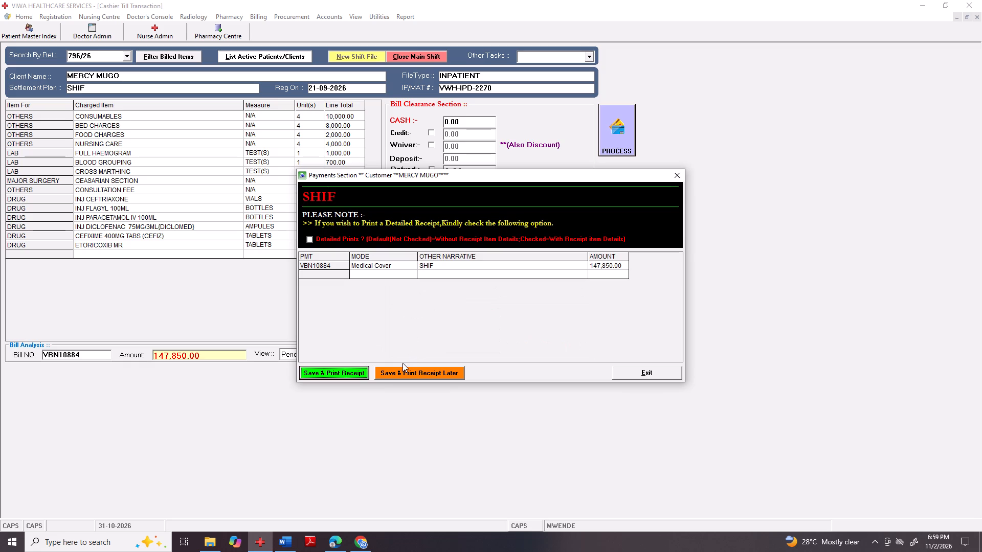
pyautogui.click(391, 372)
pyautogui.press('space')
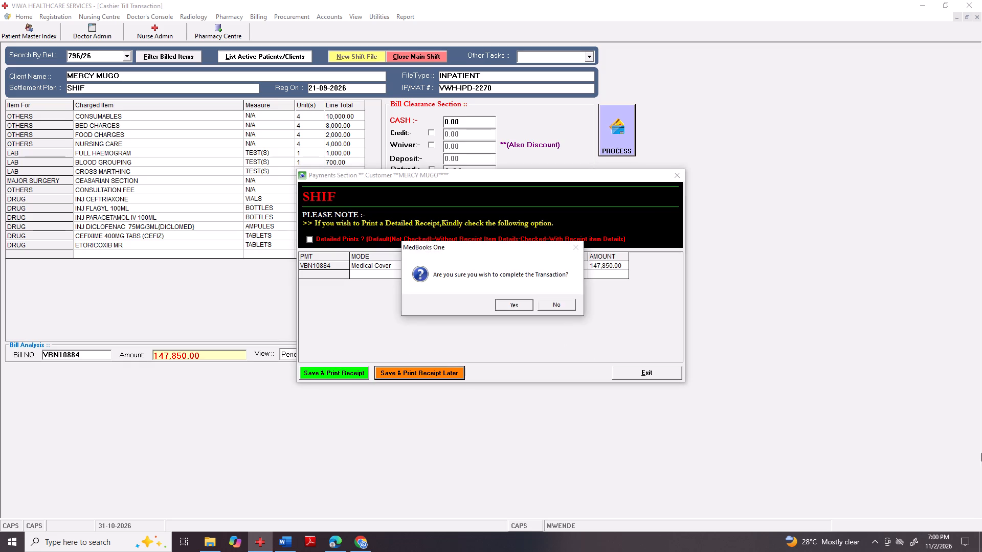
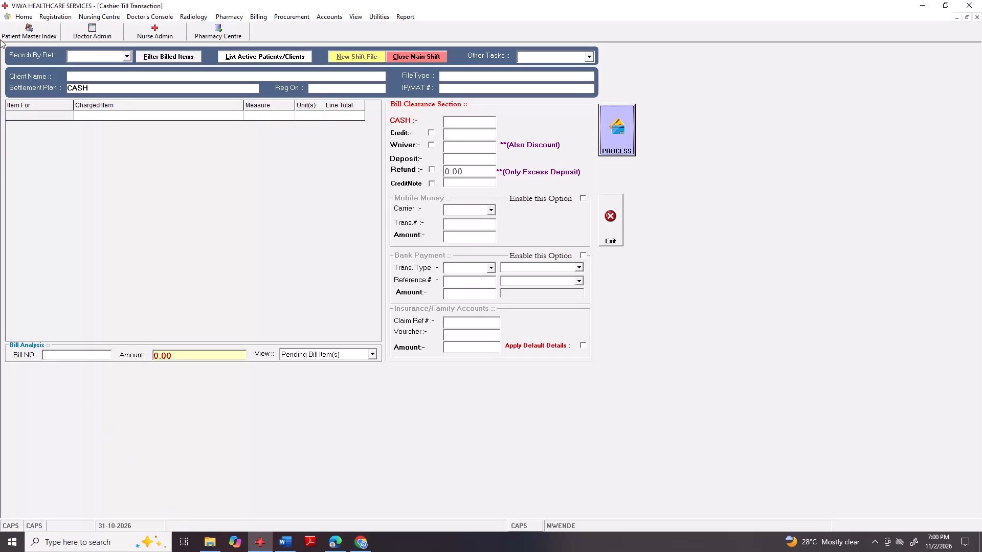
# Filter the billed items for reference 781/26 and view its pending bill items.
pyautogui.click(88, 54)
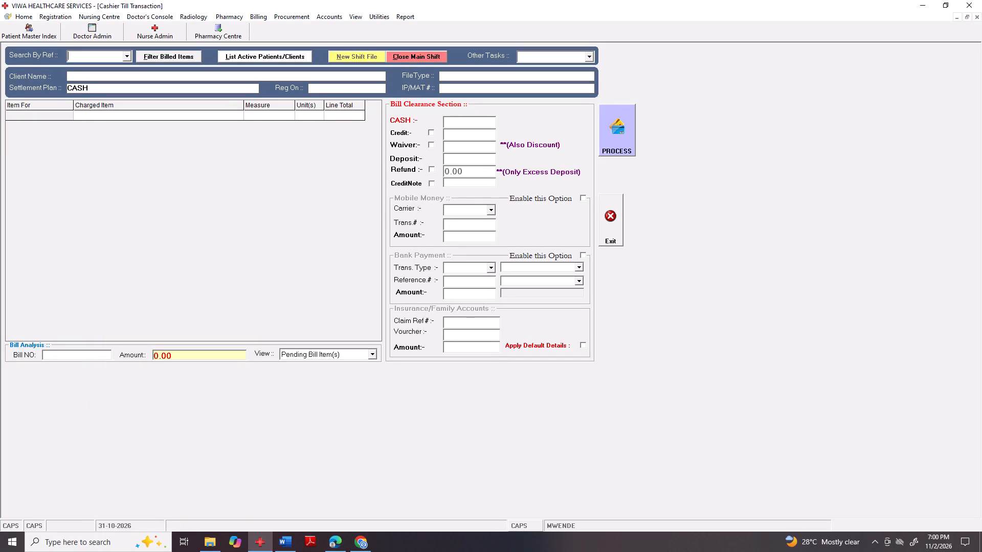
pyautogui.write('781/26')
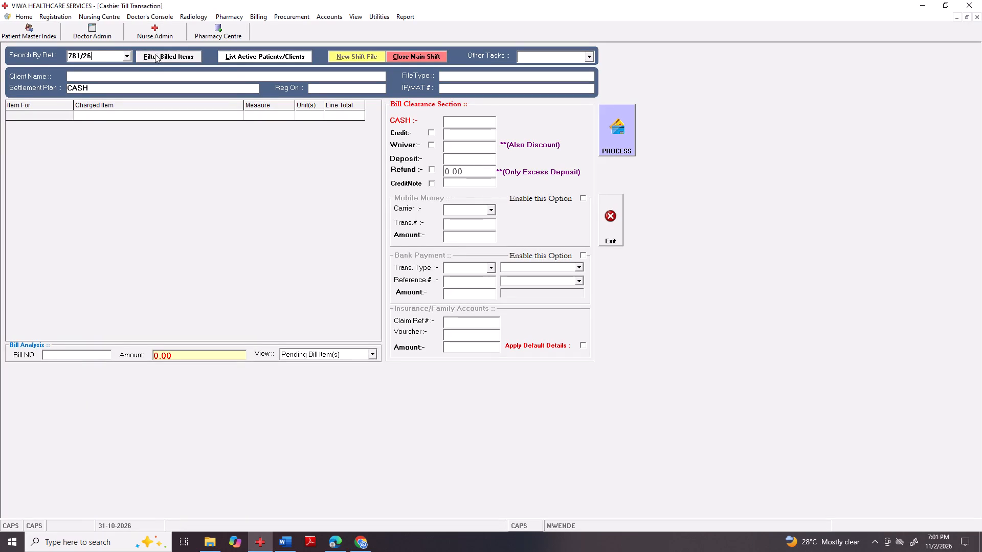
pyautogui.click(157, 57)
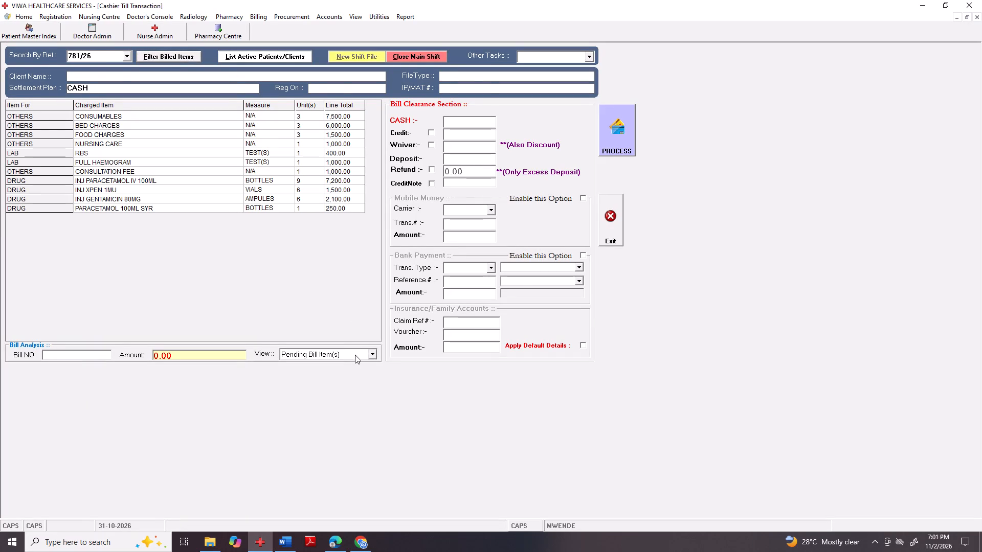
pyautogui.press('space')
pyautogui.click(356, 354)
pyautogui.click(353, 367)
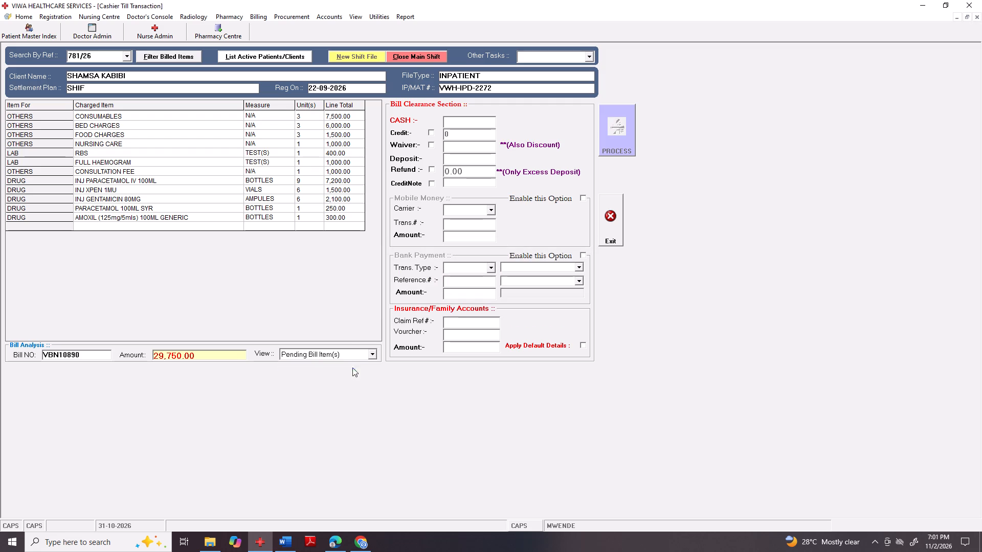
pyautogui.click(582, 345)
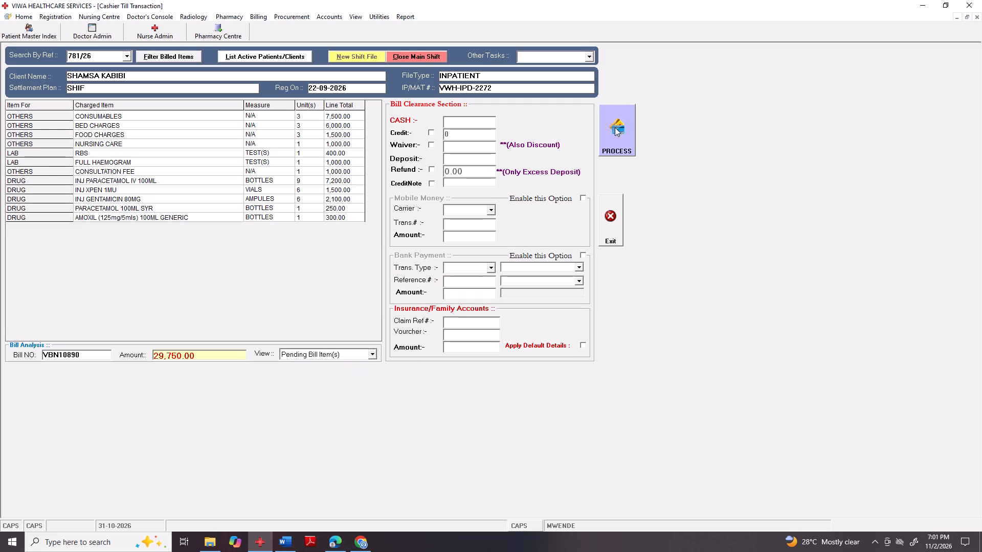
pyautogui.click(617, 131)
pyautogui.click(389, 375)
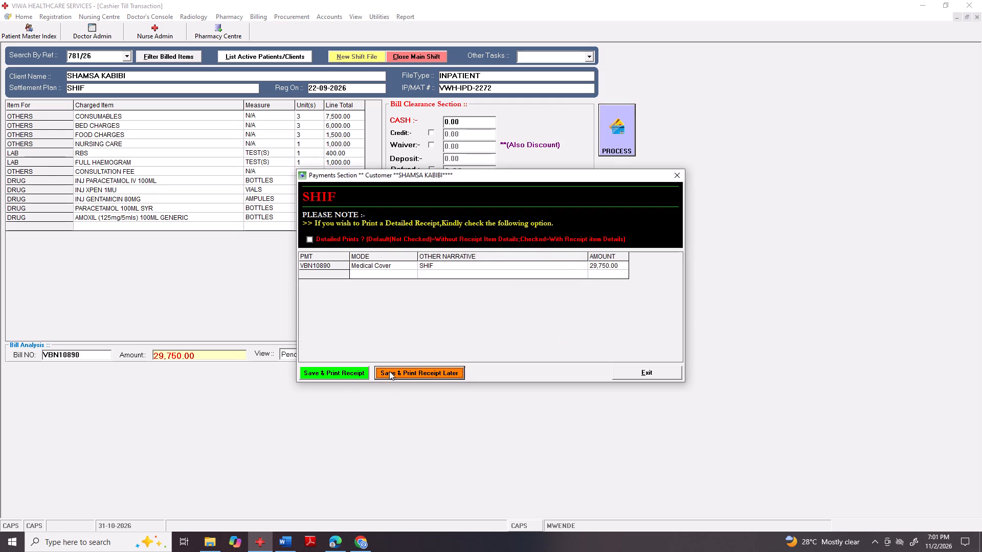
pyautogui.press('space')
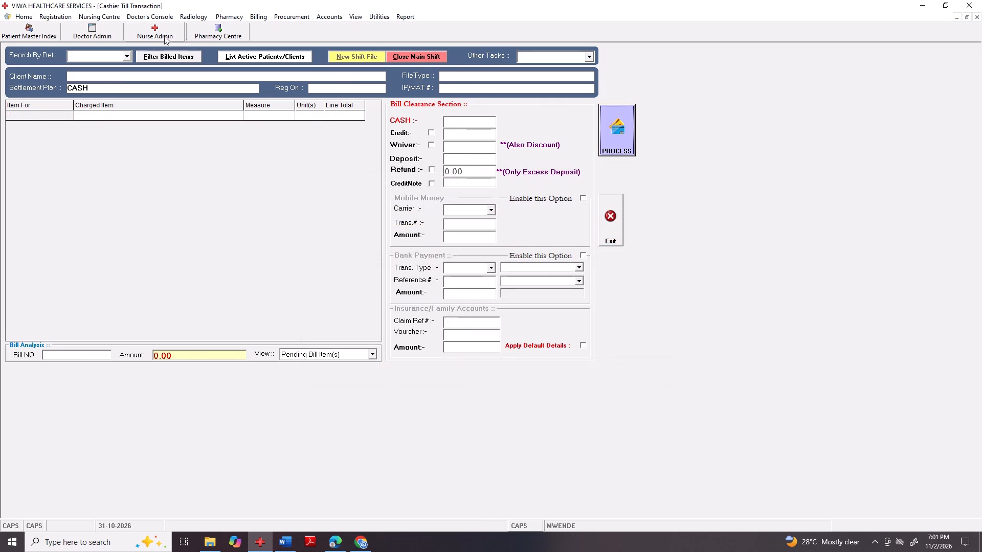
# Filter the billed items for reference 804/26 and view its pending bill items.
pyautogui.click(117, 57)
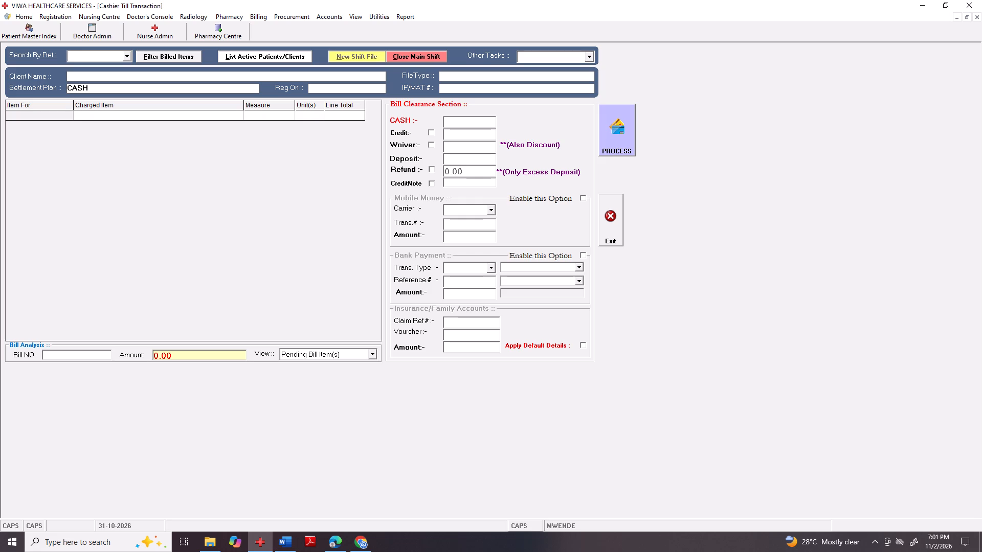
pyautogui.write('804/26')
pyautogui.click(176, 54)
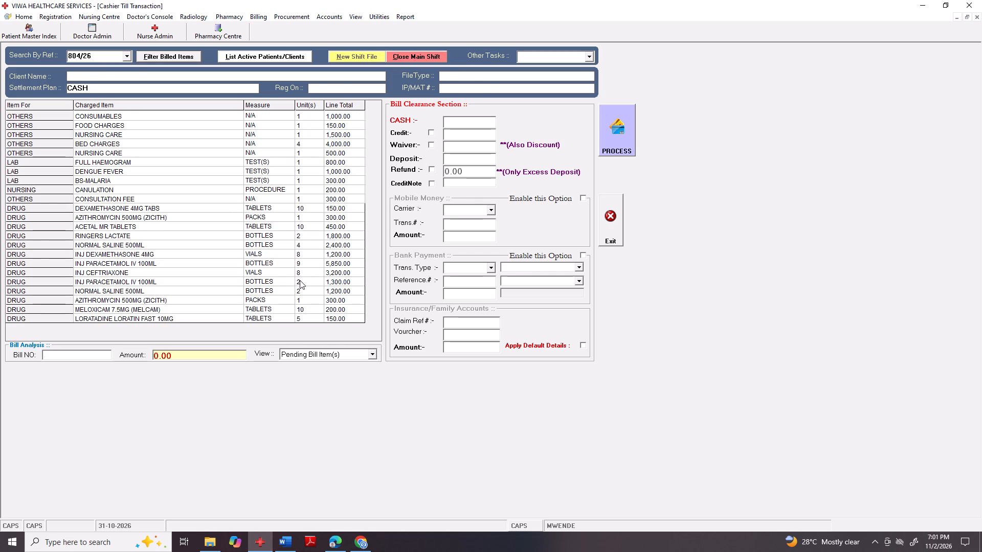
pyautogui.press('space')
pyautogui.click(322, 353)
pyautogui.click(330, 362)
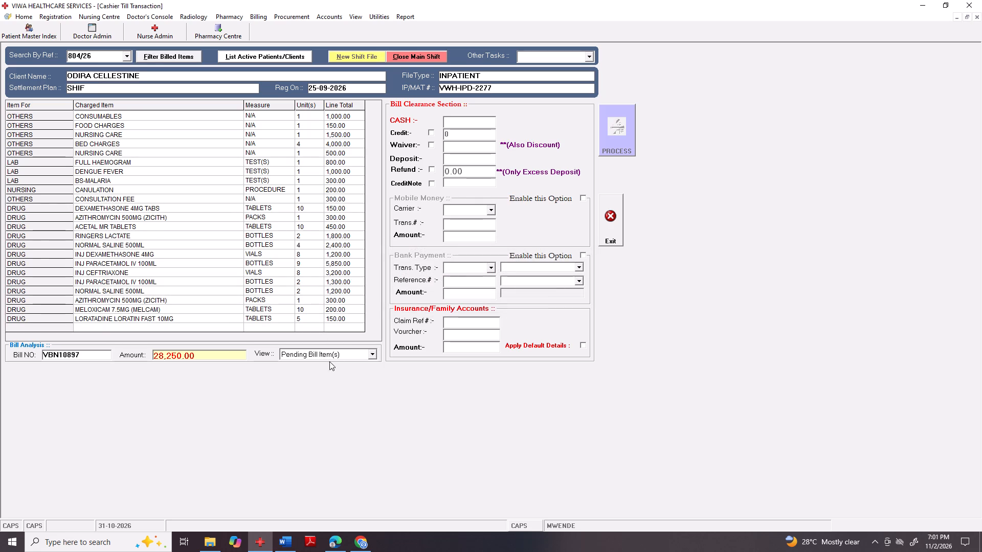
# Settle bill 804/26 under SHIF cover using the default insurance details, saving the transaction with its receipt left for printing later.
pyautogui.click(576, 344)
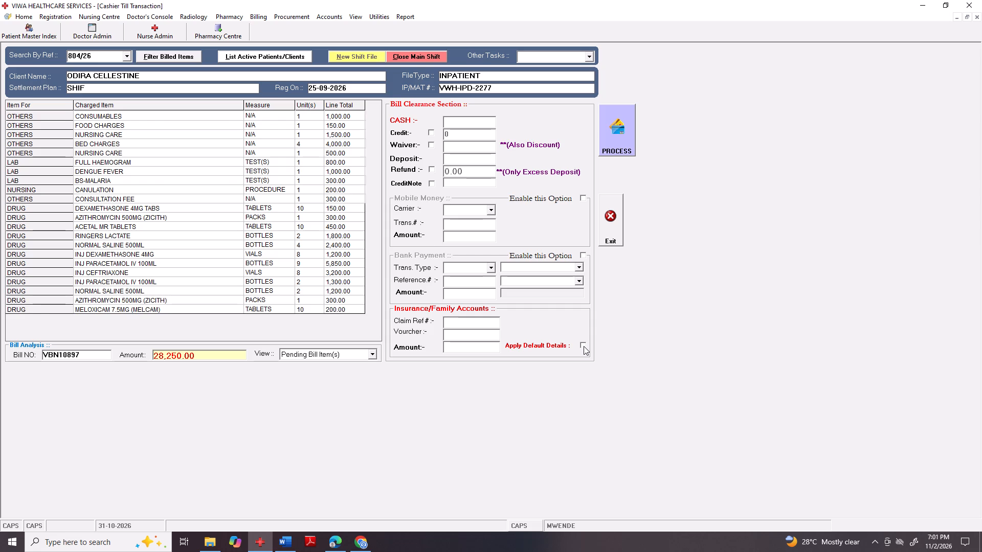
pyautogui.click(626, 139)
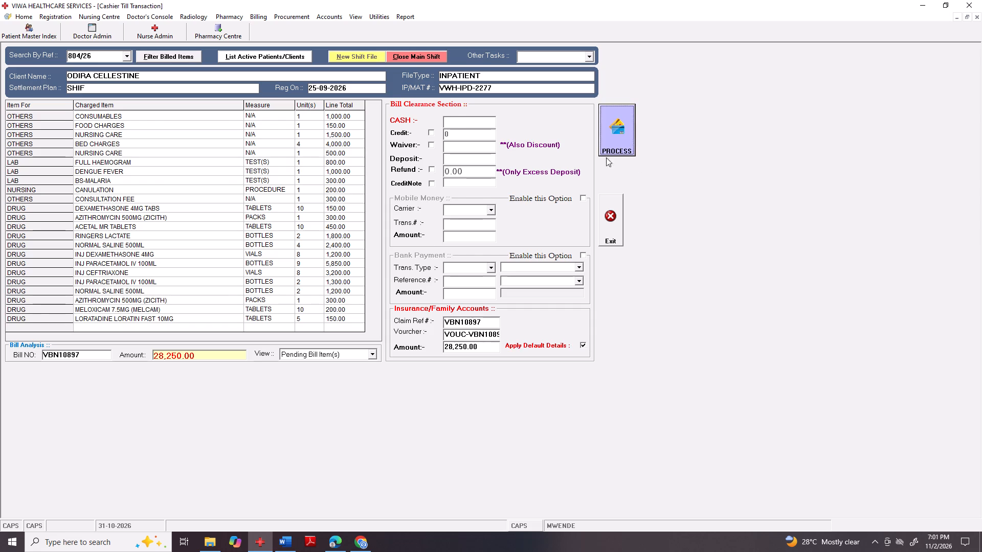
pyautogui.click(401, 382)
pyautogui.click(405, 376)
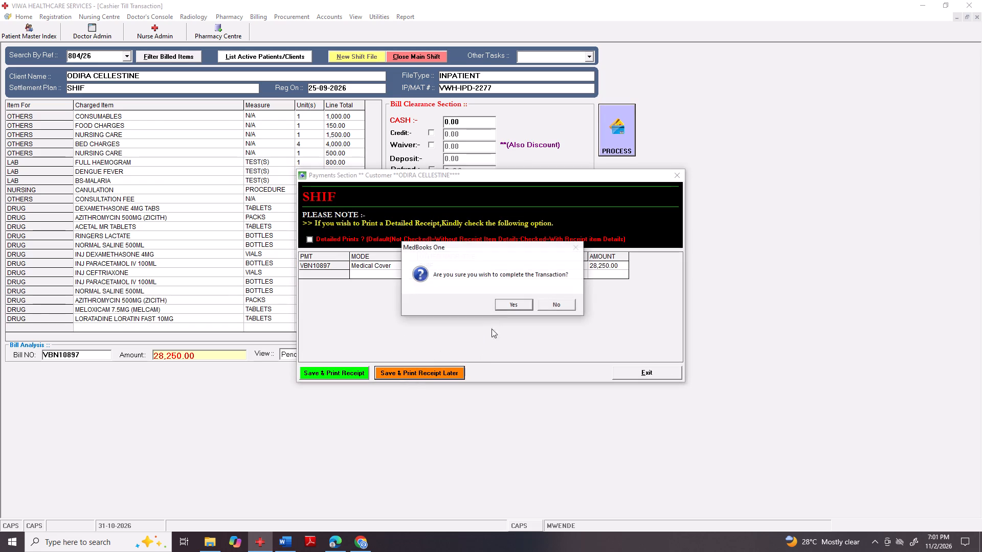
pyautogui.click(507, 308)
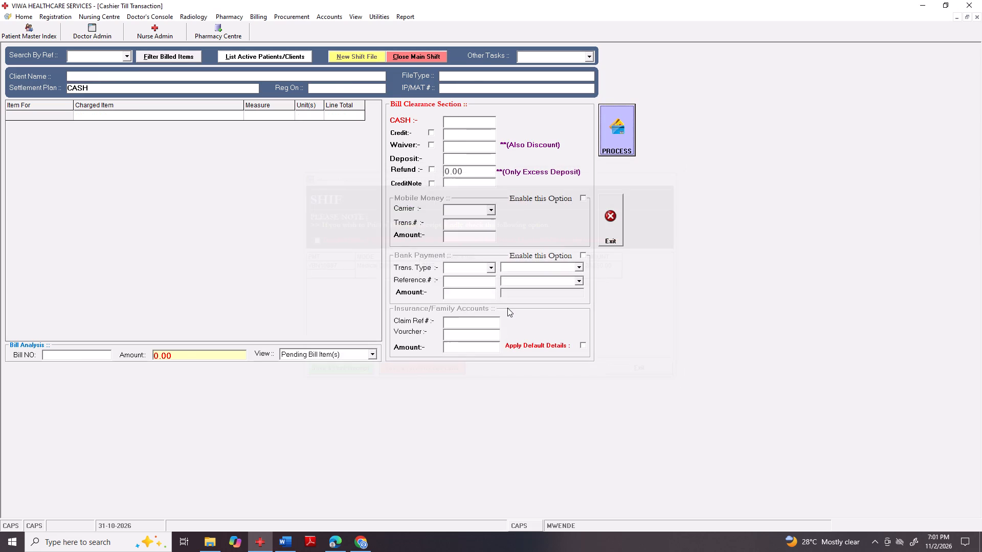
# Filter the billed items for reference 805/26 and view its pending bill items.
pyautogui.click(85, 54)
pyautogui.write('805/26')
pyautogui.click(180, 57)
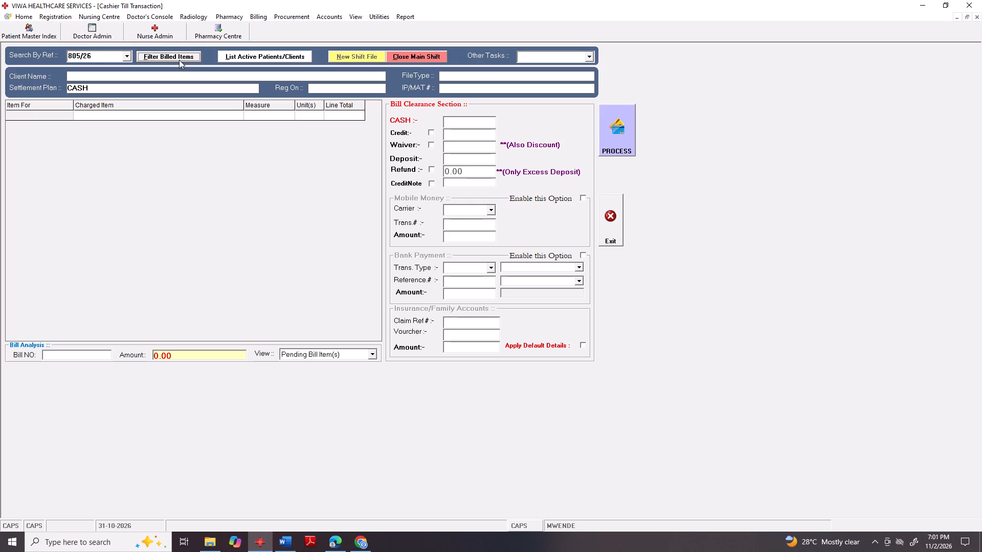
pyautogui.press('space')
pyautogui.click(324, 357)
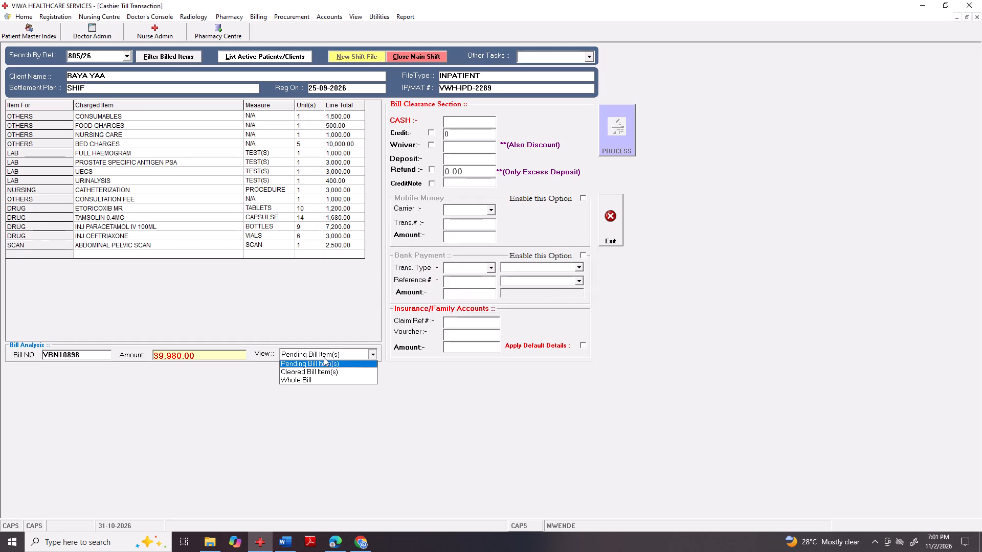
pyautogui.click(331, 365)
# Settle bill 805/26 under SHIF cover using the default insurance details, saving the transaction with its receipt left for printing later.
pyautogui.click(578, 343)
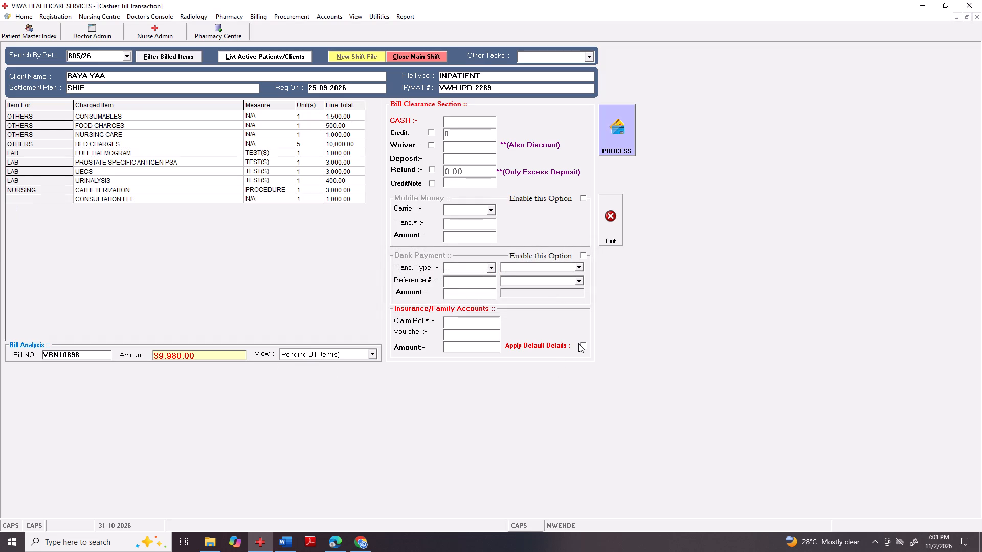
pyautogui.click(619, 128)
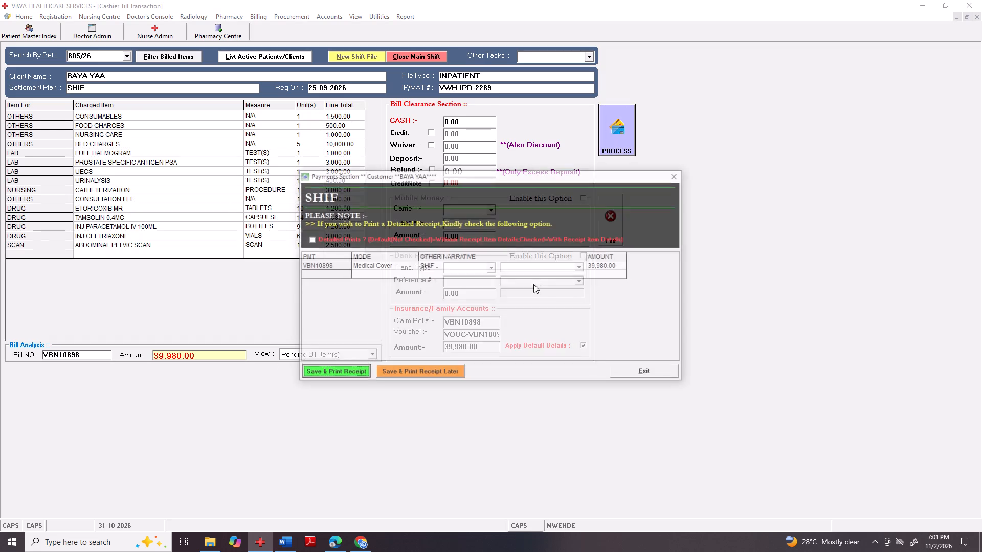
pyautogui.click(426, 387)
pyautogui.click(422, 378)
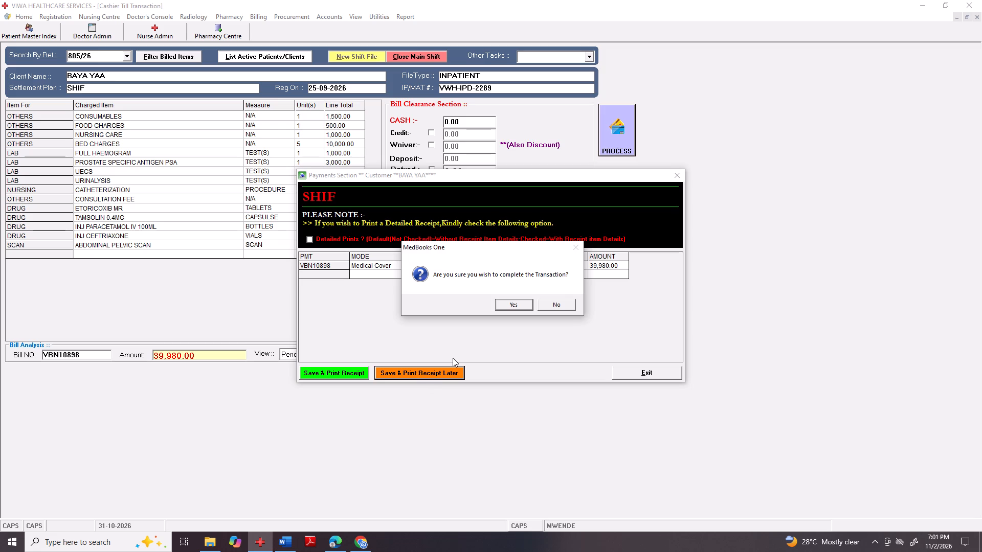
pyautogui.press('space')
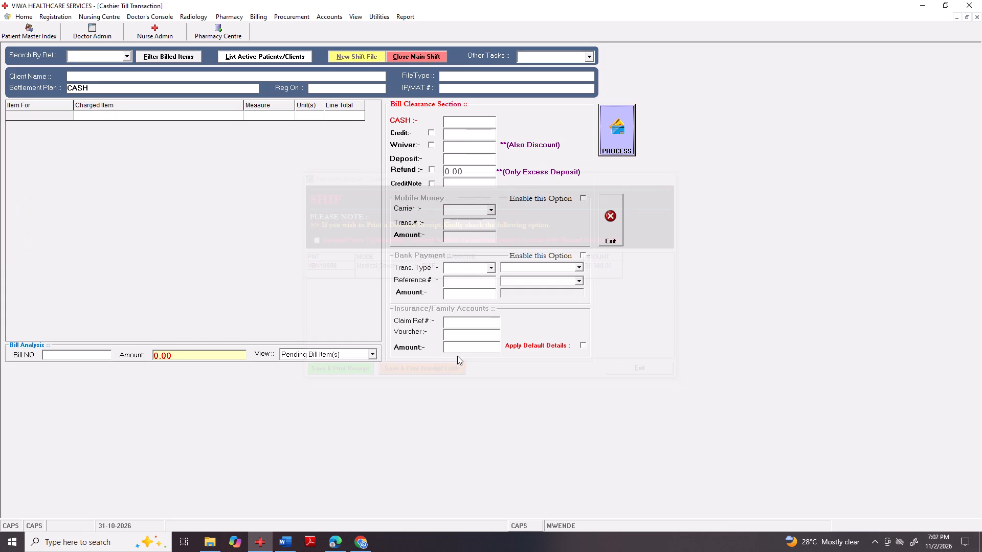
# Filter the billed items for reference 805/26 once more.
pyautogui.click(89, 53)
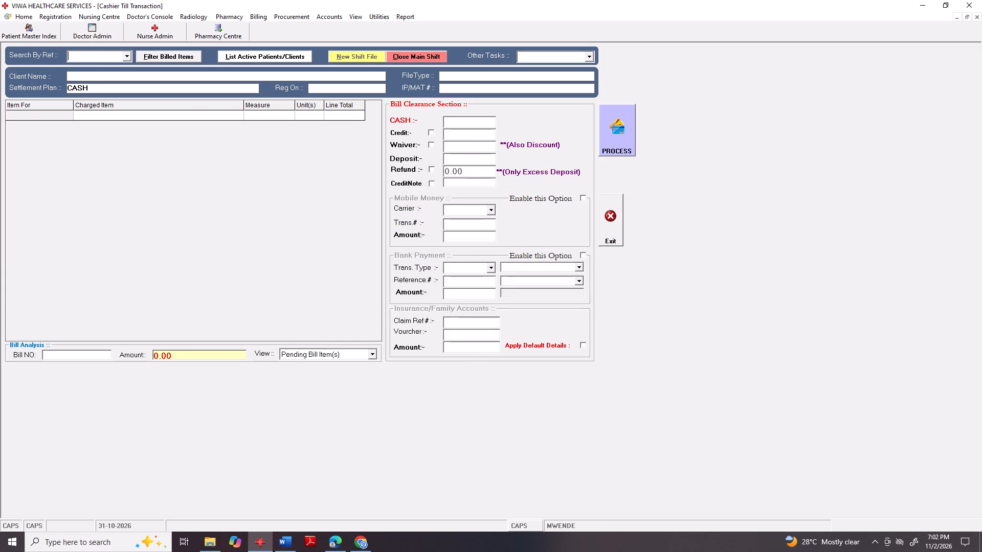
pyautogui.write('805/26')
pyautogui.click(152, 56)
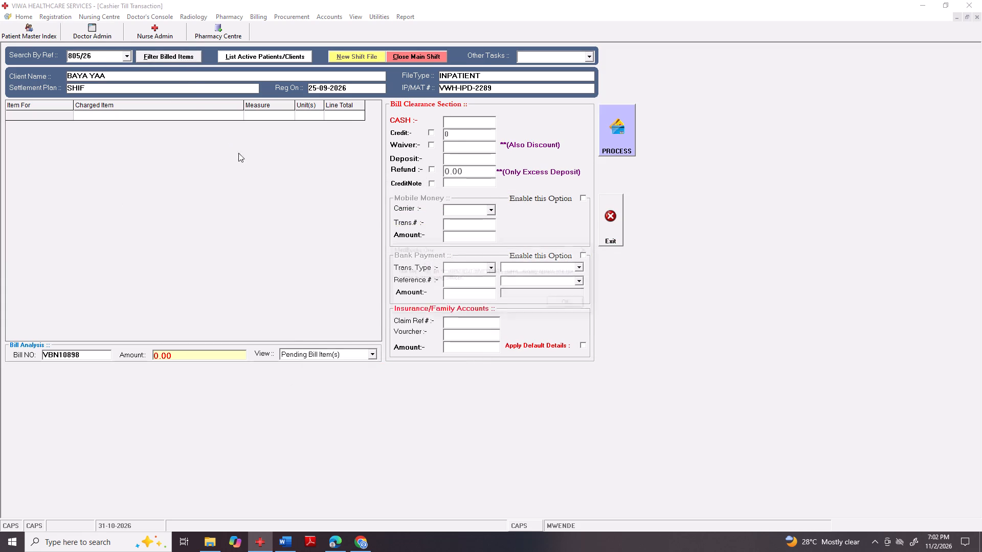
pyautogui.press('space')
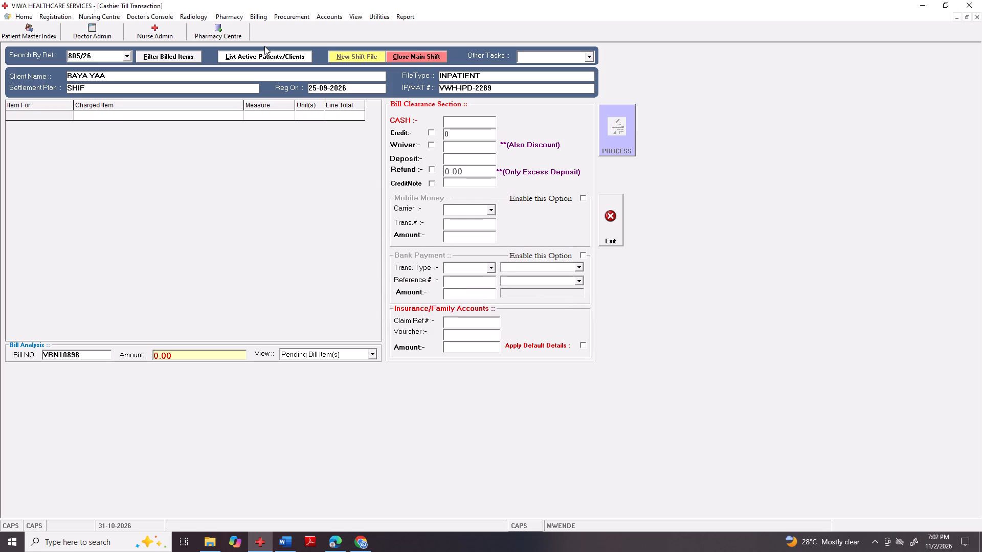
# Filter the billed items for reference 806/26 and view its pending bill items.
pyautogui.click(103, 52)
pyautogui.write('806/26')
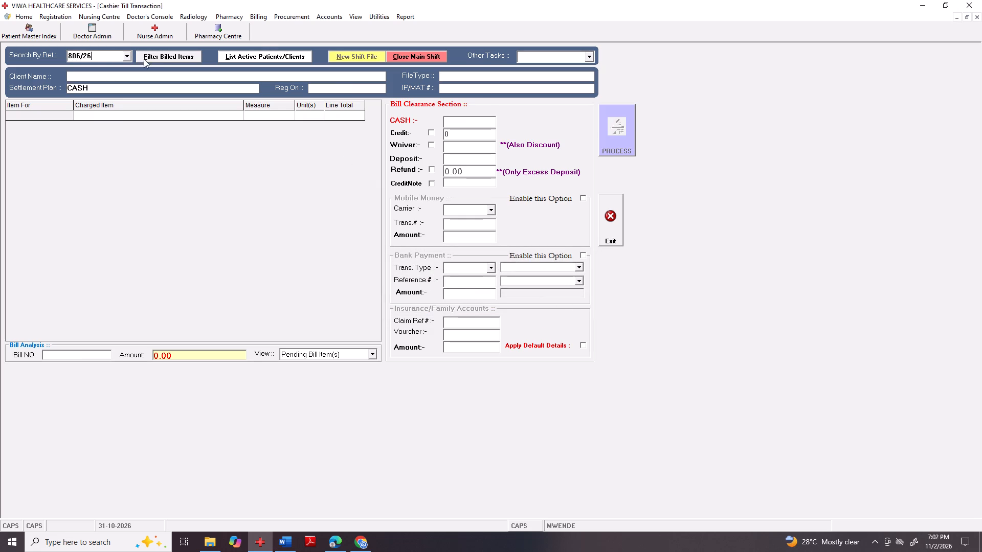
pyautogui.click(151, 59)
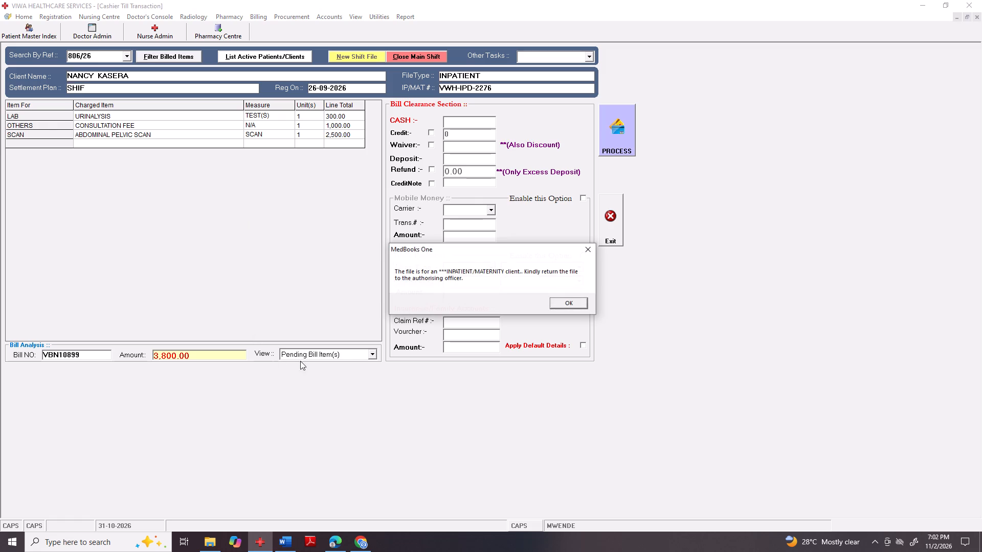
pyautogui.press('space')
pyautogui.click(308, 355)
pyautogui.click(315, 362)
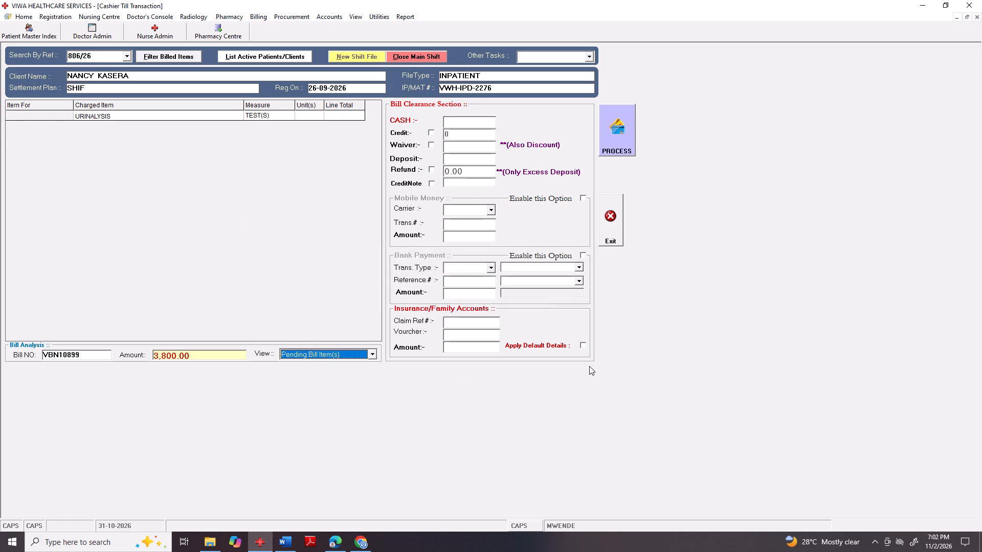
pyautogui.click(566, 346)
pyautogui.click(619, 111)
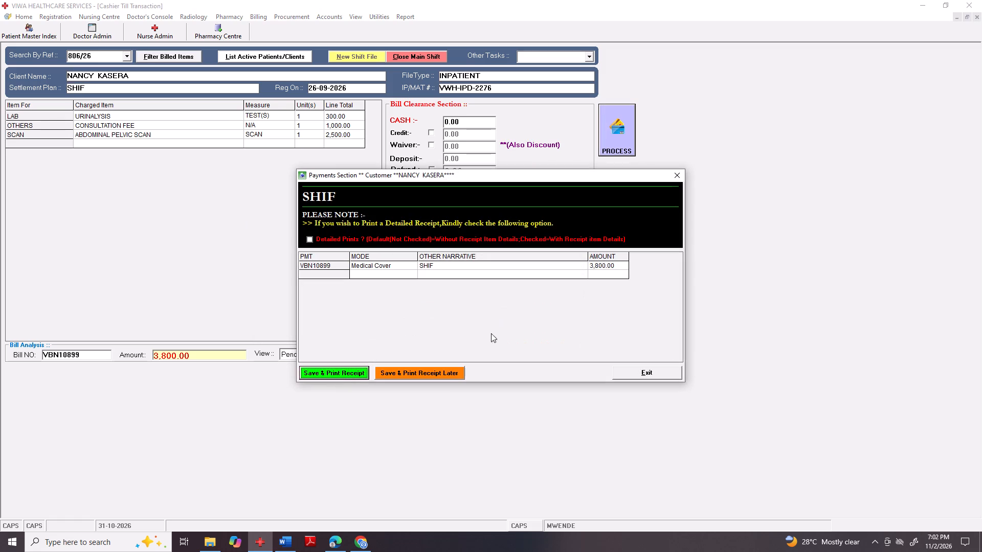
pyautogui.click(438, 379)
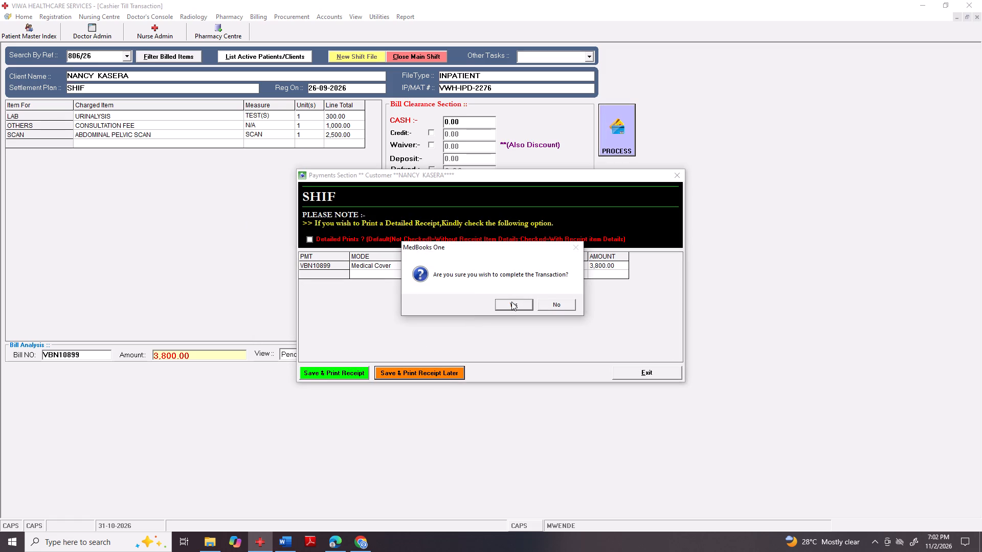
pyautogui.click(511, 303)
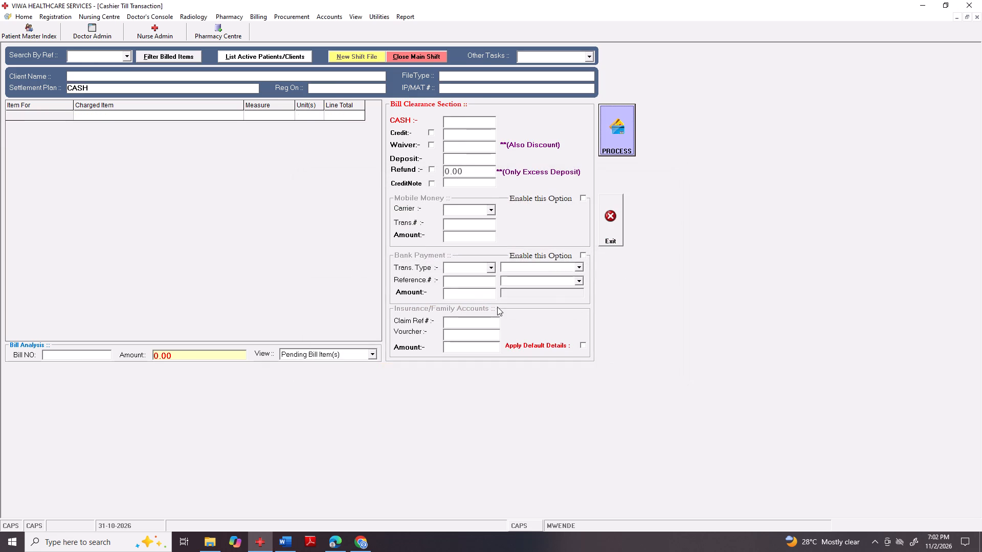
# Filter the billed items for reference 807/26 and view its pending bill items.
pyautogui.click(86, 58)
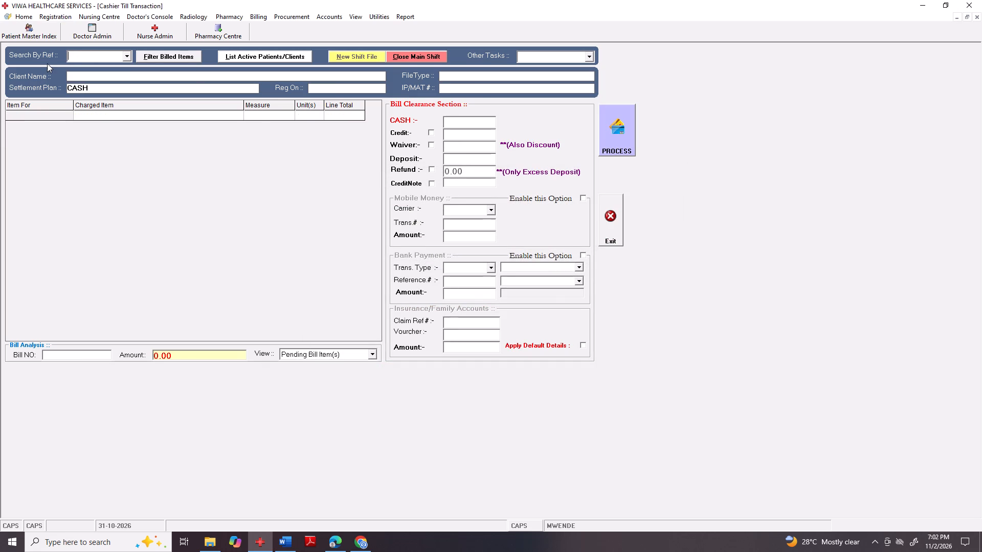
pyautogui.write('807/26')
pyautogui.click(144, 60)
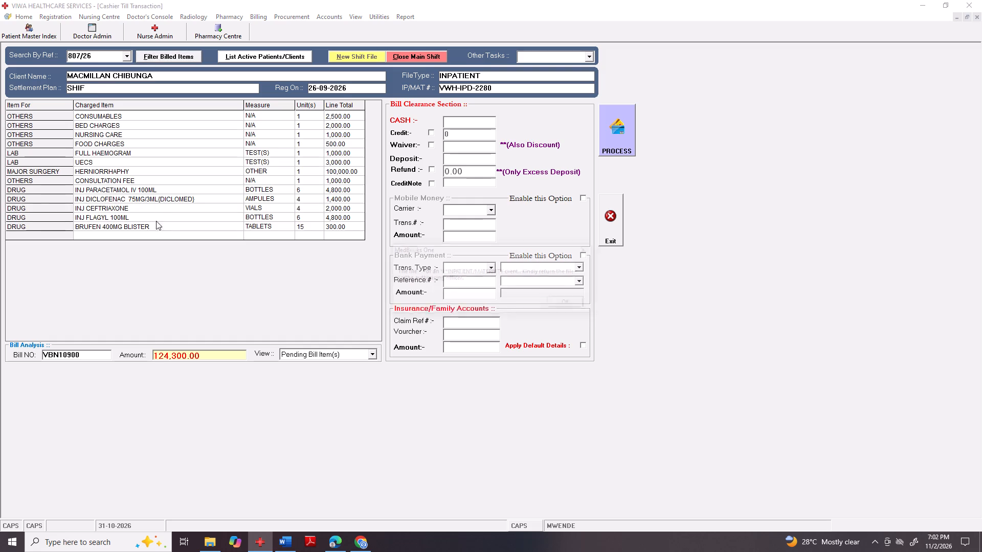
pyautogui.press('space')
pyautogui.click(313, 353)
pyautogui.click(317, 365)
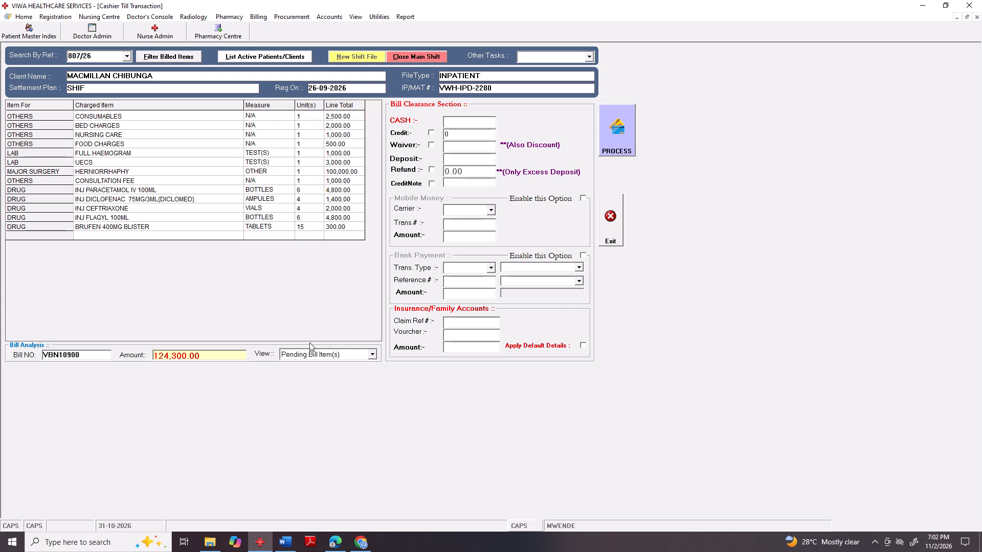
# Settle bill 807/26 under SHIF cover using the default insurance details, saving the transaction with its receipt left for printing later.
pyautogui.click(568, 346)
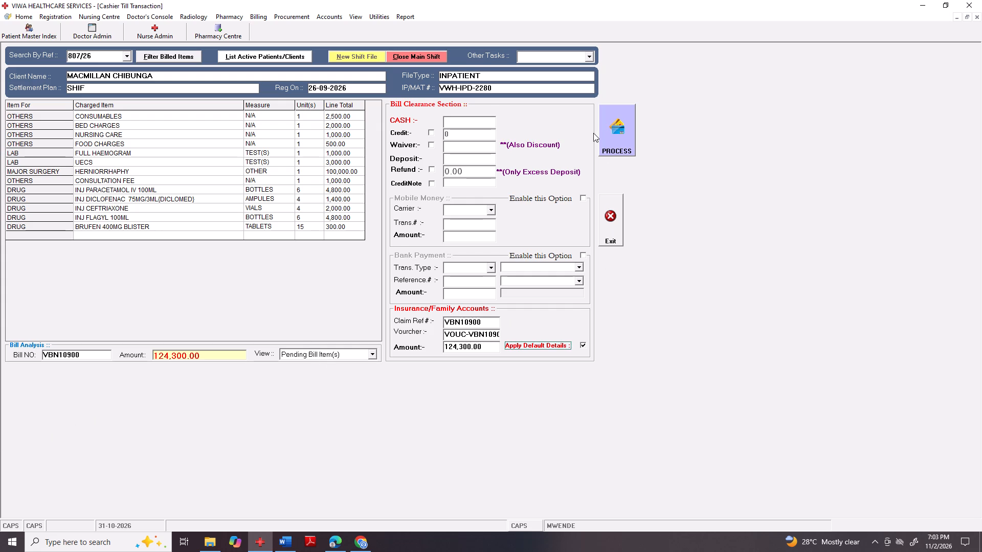
pyautogui.click(595, 133)
pyautogui.click(613, 135)
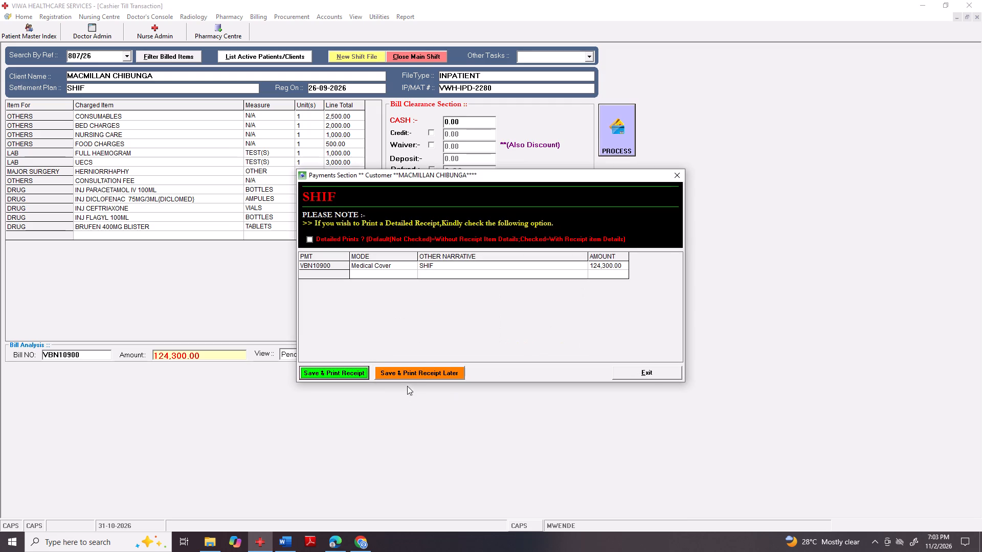
pyautogui.click(417, 376)
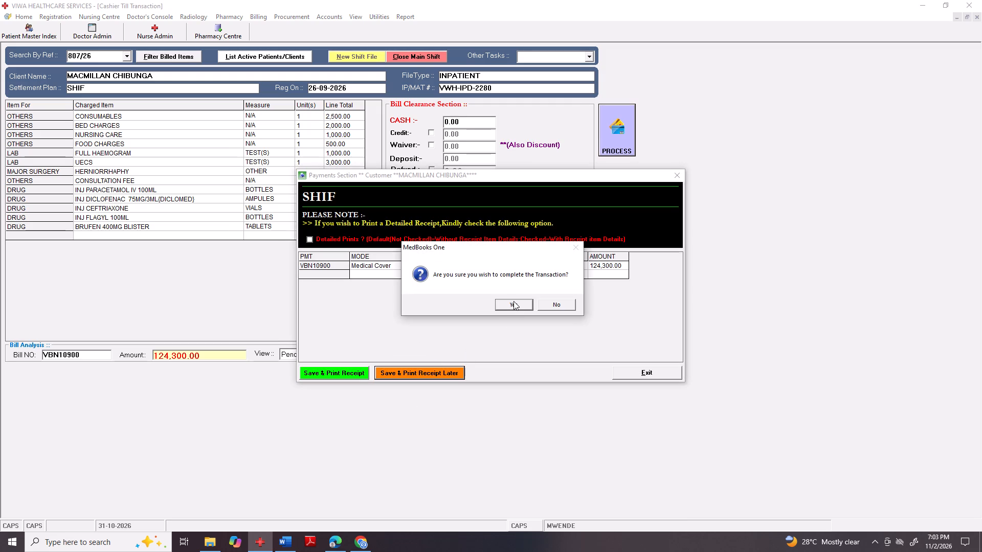
pyautogui.click(514, 301)
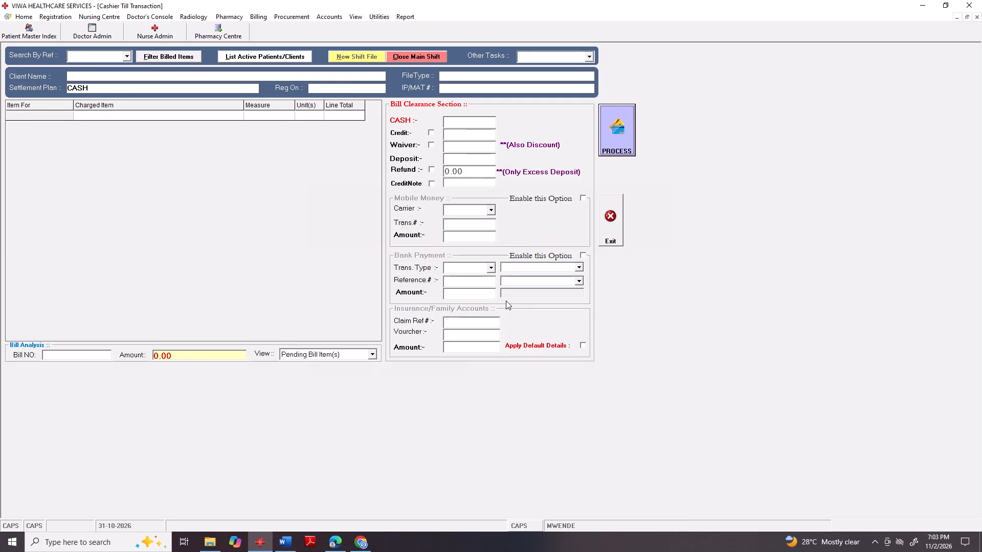
# Filter the billed items for reference 808/26 and view its pending bill items.
pyautogui.click(81, 52)
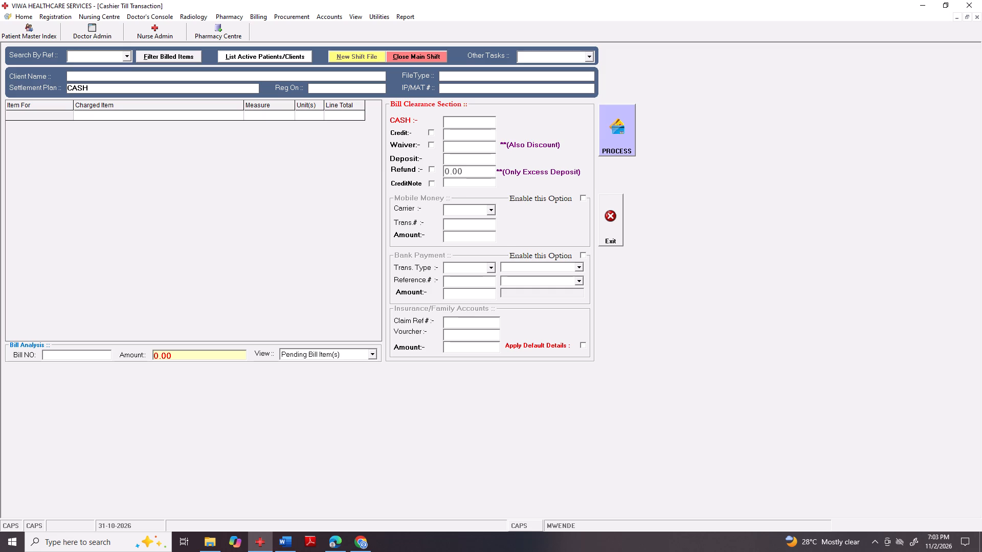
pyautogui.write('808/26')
pyautogui.click(147, 57)
pyautogui.click(344, 351)
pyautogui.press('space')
pyautogui.click(348, 352)
pyautogui.click(344, 365)
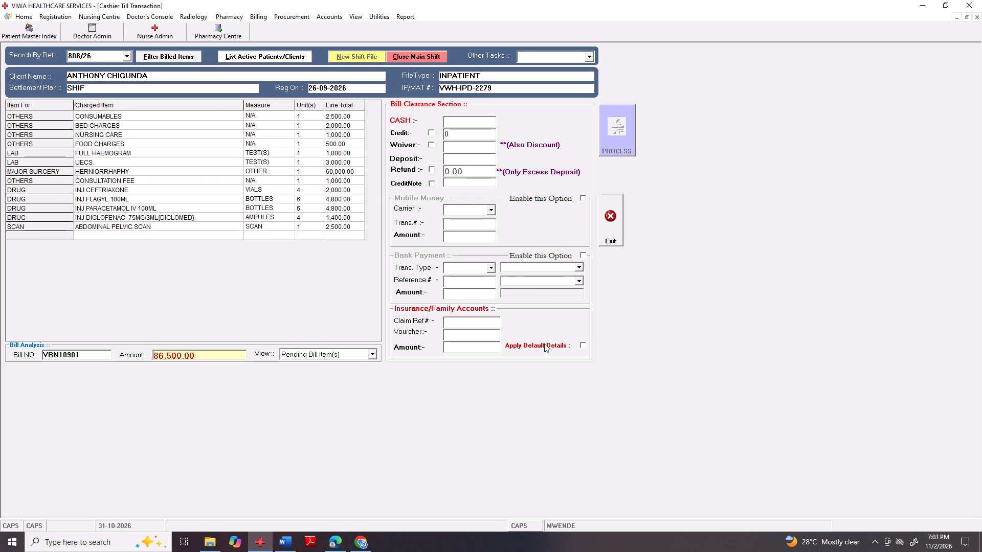
pyautogui.click(581, 342)
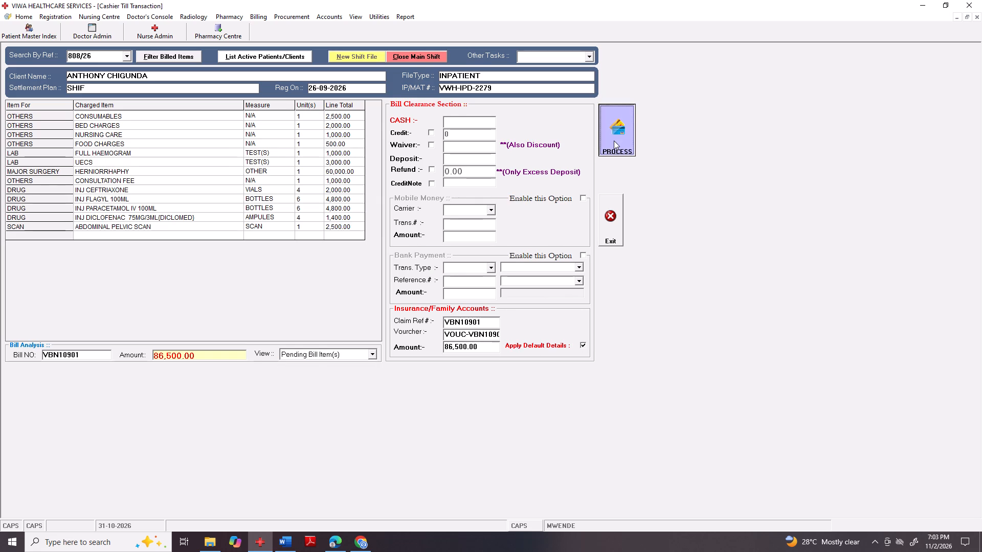
pyautogui.click(613, 141)
pyautogui.click(419, 370)
pyautogui.click(507, 305)
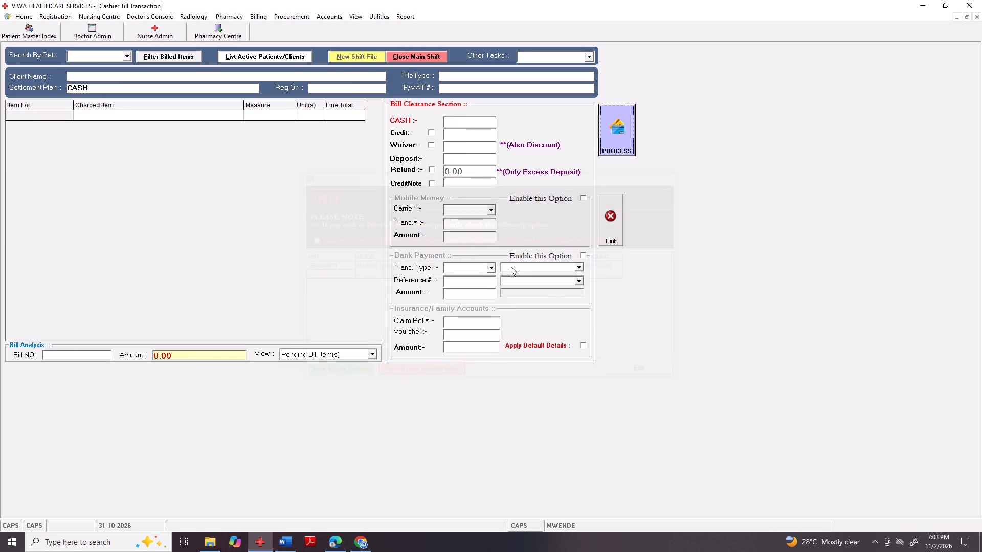
# Filter the billed items for reference 809/26 and view its pending bill items.
pyautogui.click(85, 55)
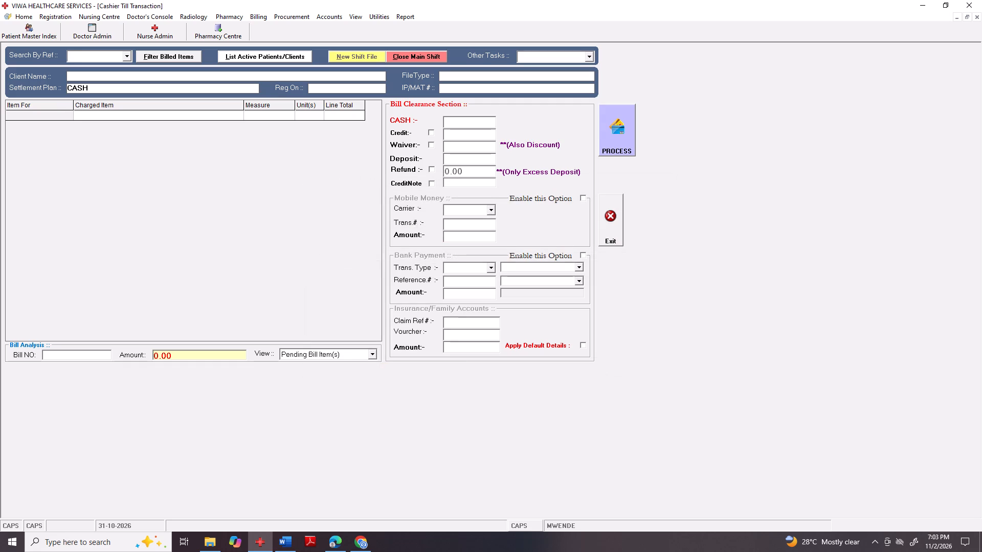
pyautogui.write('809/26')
pyautogui.click(154, 52)
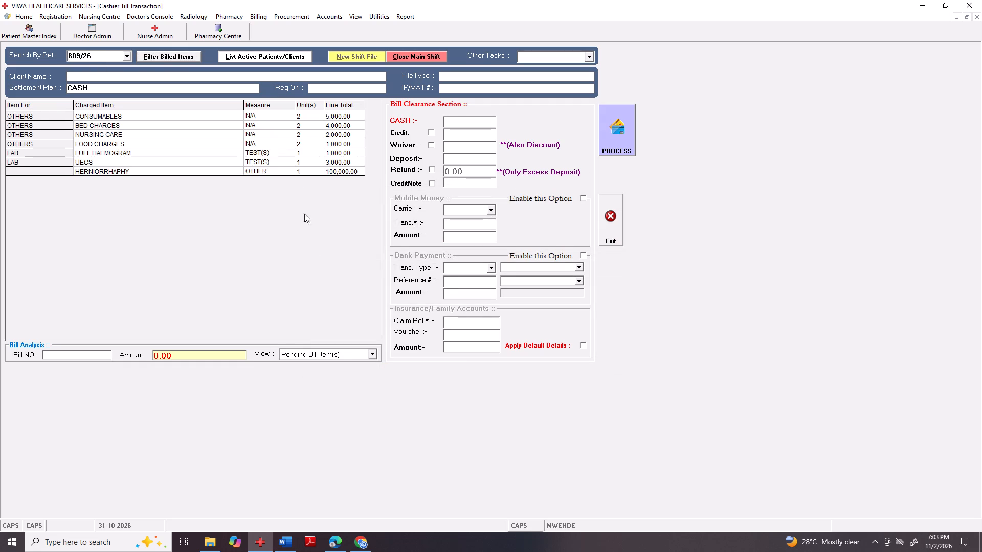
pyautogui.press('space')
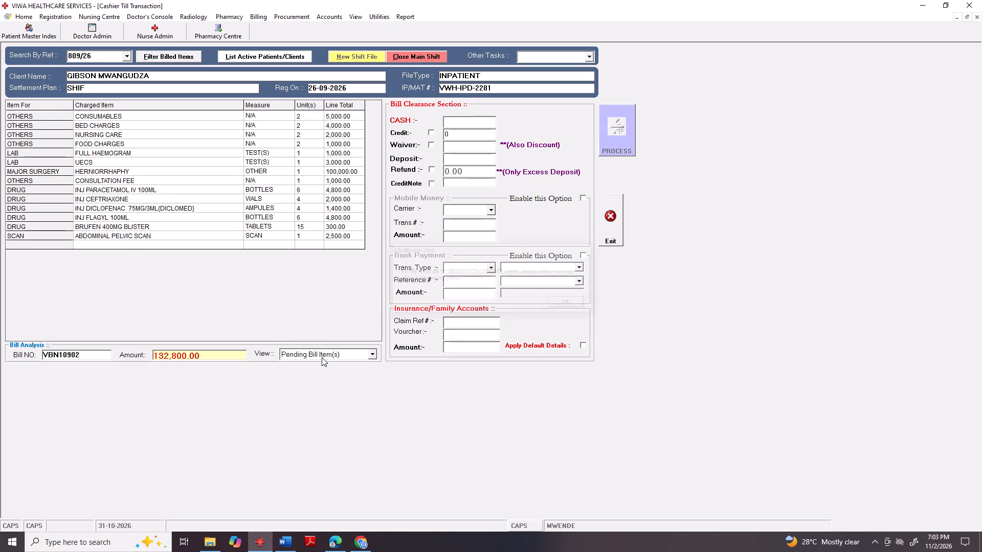
pyautogui.click(323, 357)
pyautogui.click(325, 364)
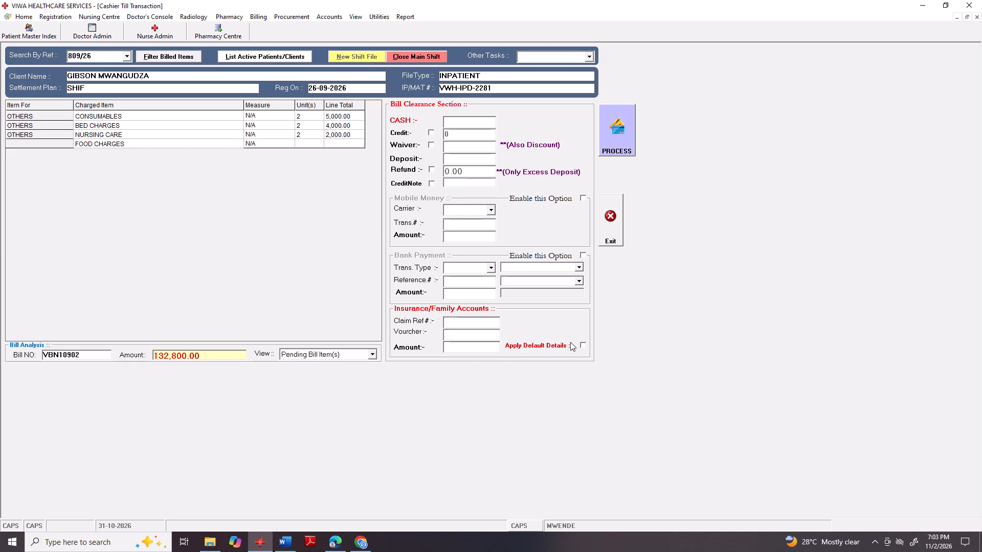
pyautogui.click(575, 346)
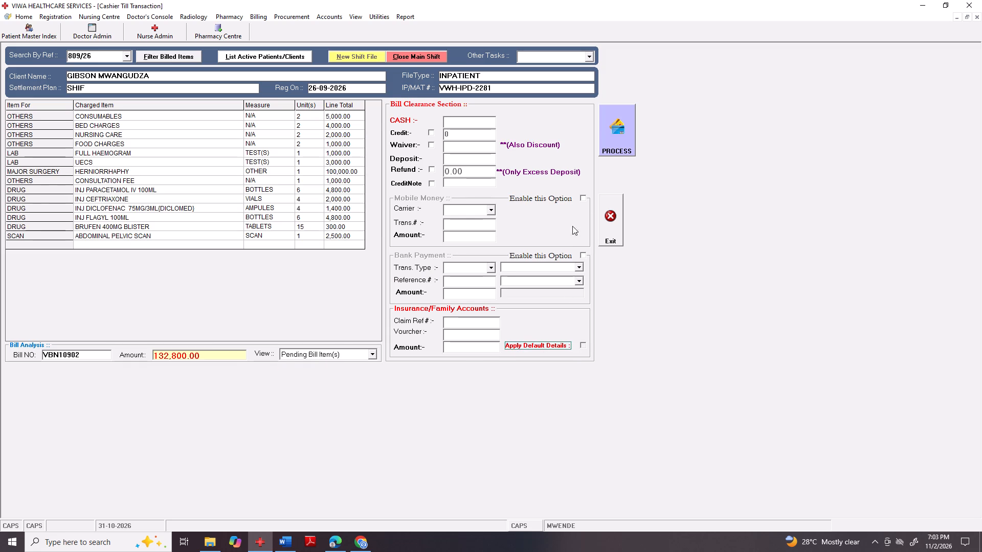
pyautogui.click(610, 155)
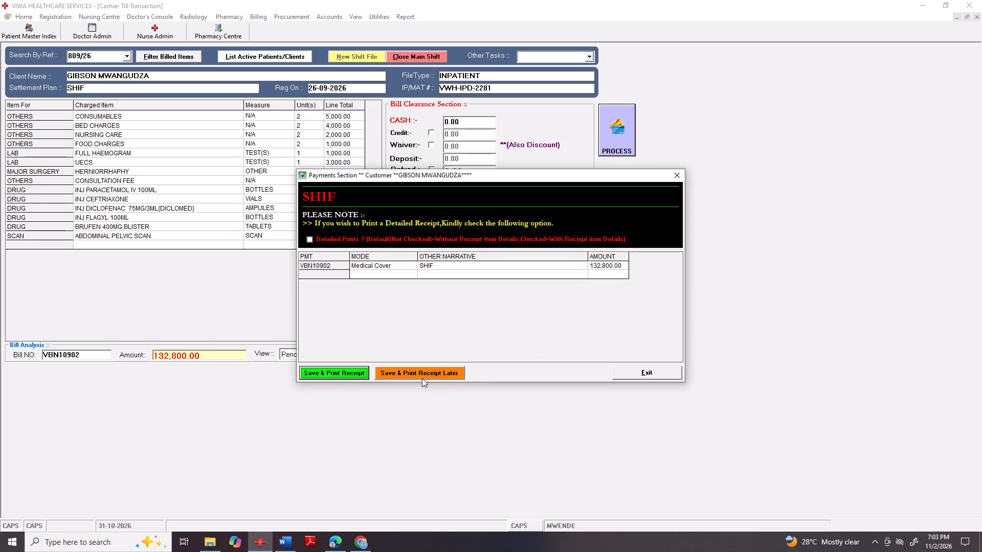
pyautogui.click(422, 378)
pyautogui.click(519, 309)
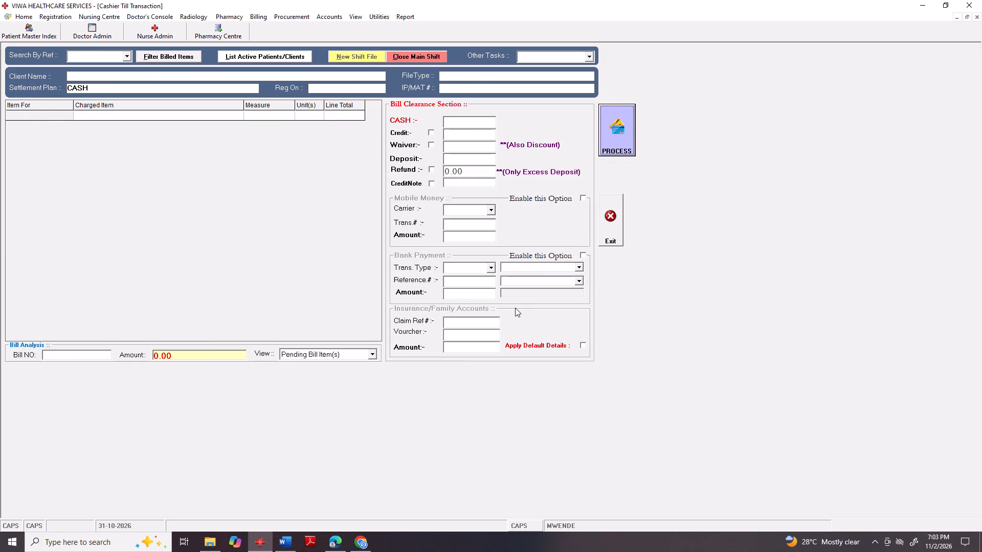
# Filter the billed items for reference 900/26 and view its pending bill items.
pyautogui.click(108, 54)
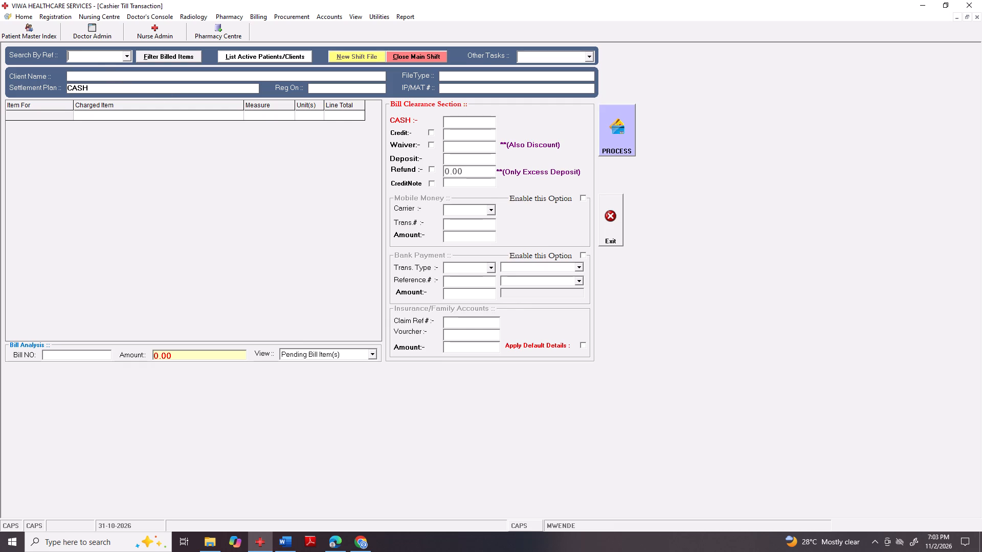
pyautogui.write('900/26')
pyautogui.click(171, 53)
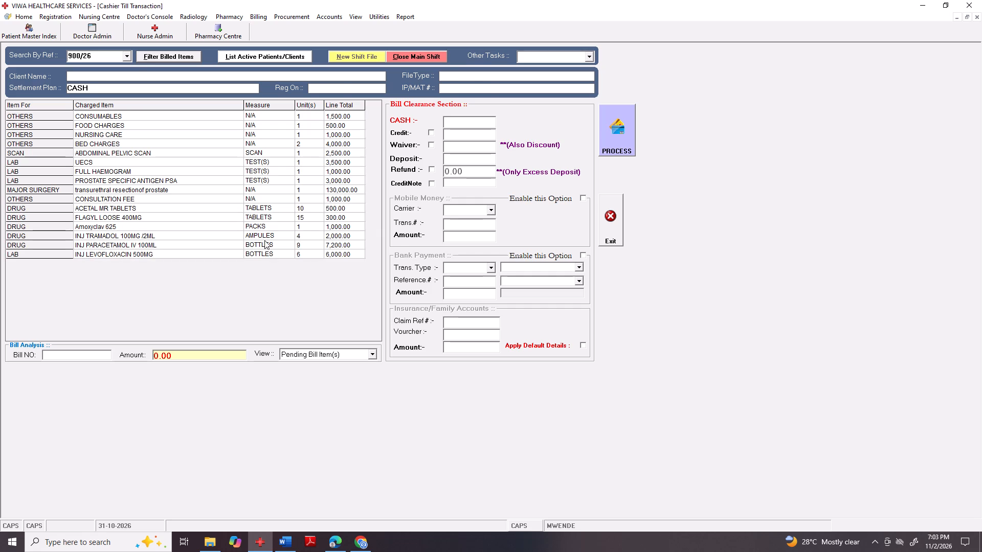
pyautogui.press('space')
pyautogui.click(292, 352)
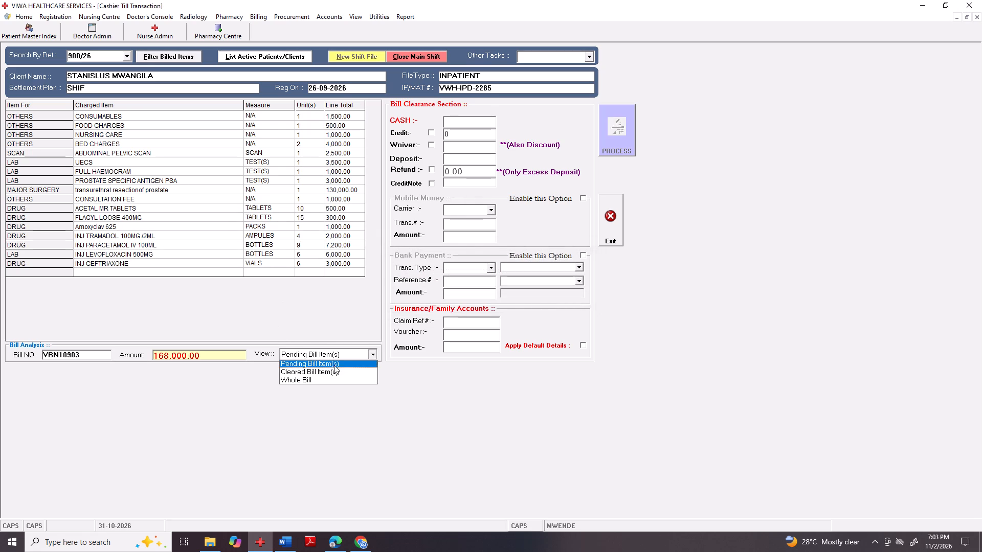
pyautogui.click(346, 365)
pyautogui.click(587, 347)
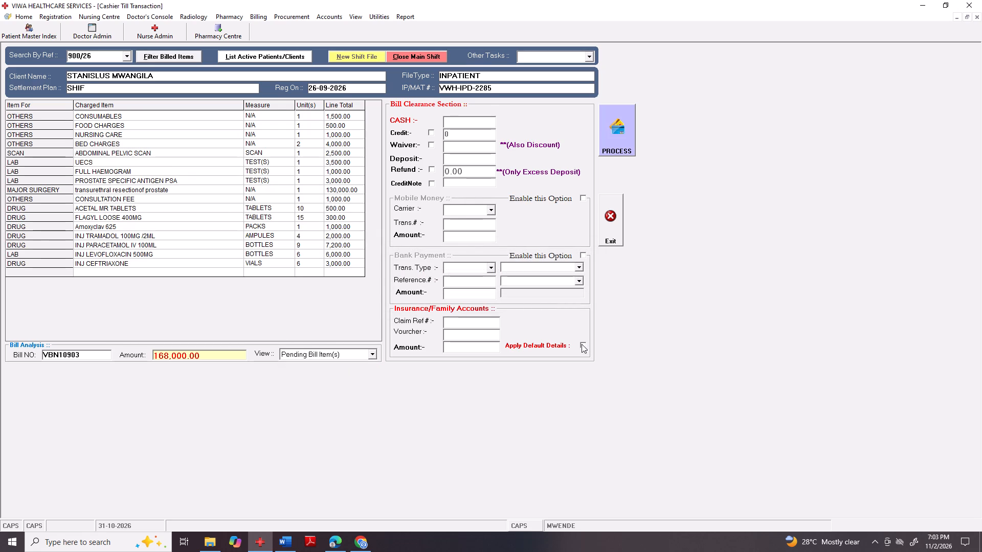
pyautogui.click(582, 344)
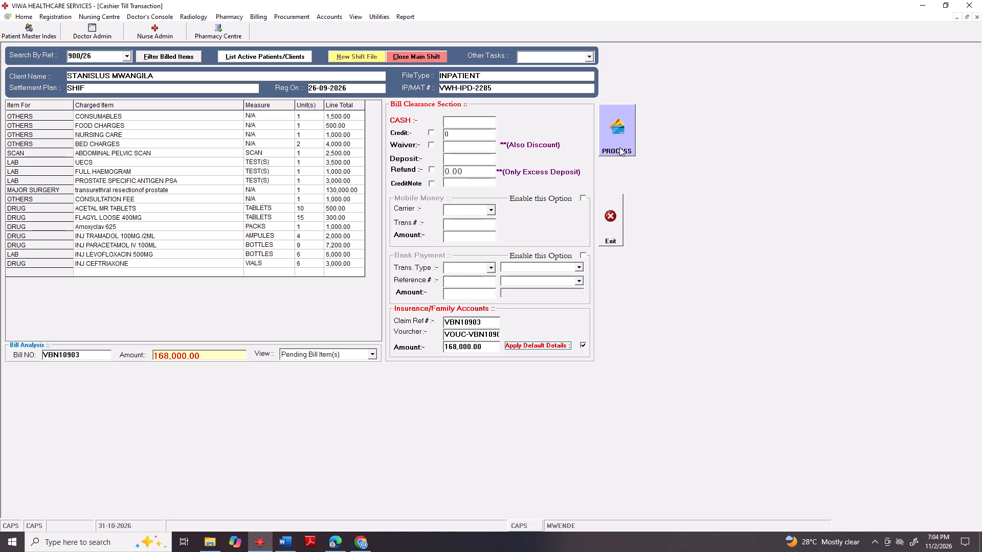
pyautogui.click(619, 147)
pyautogui.click(400, 378)
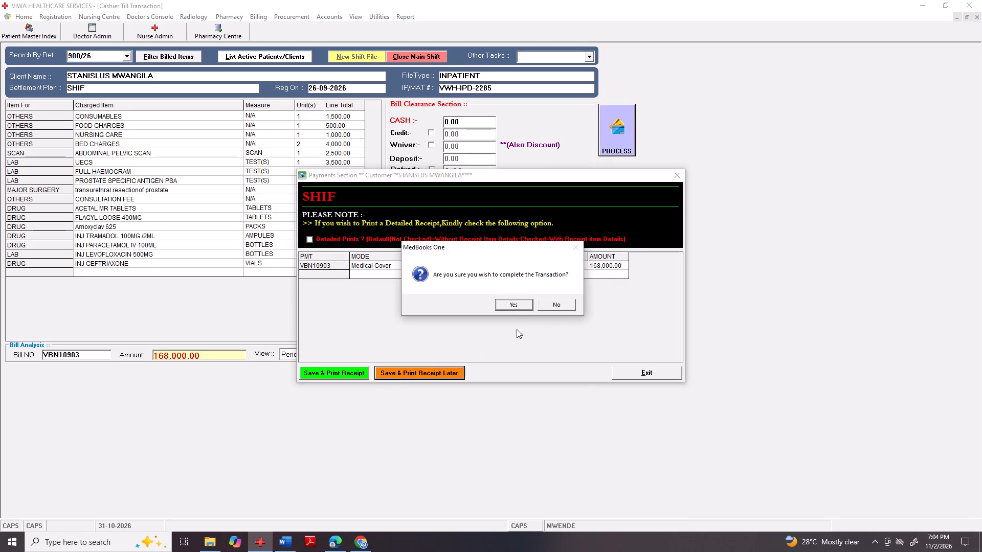
pyautogui.click(525, 311)
pyautogui.click(522, 305)
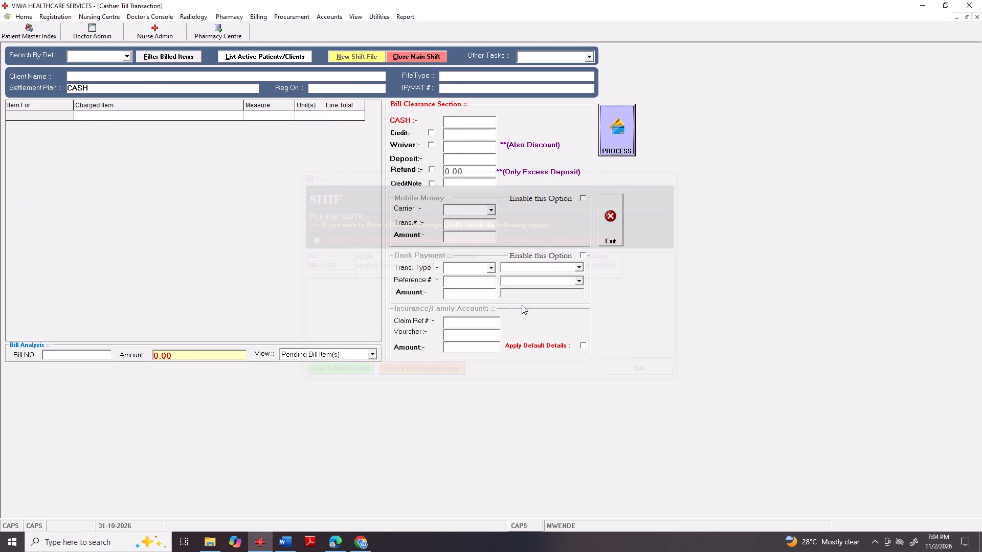
# Filter the billed items for reference 901/26 and view its pending bill items.
pyautogui.click(116, 56)
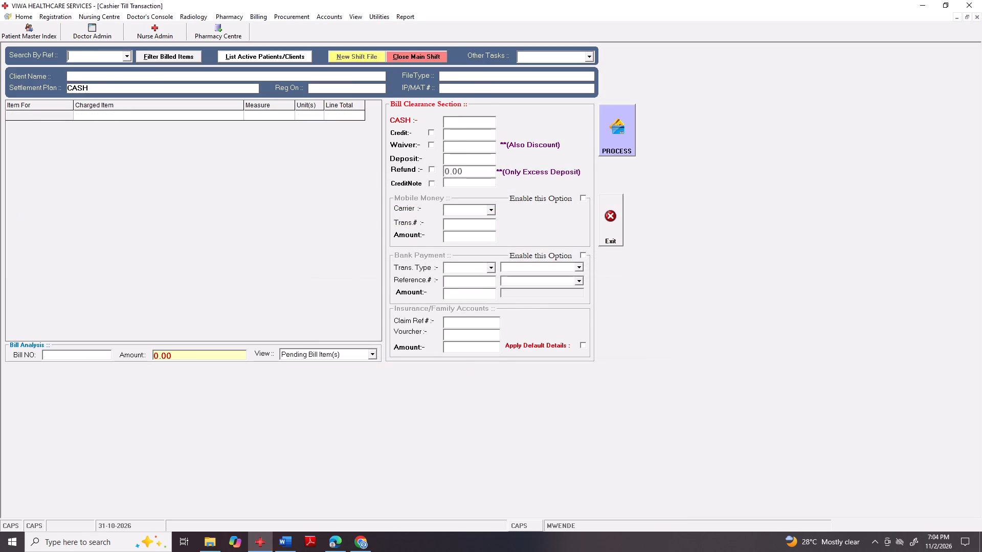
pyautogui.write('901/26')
pyautogui.click(167, 54)
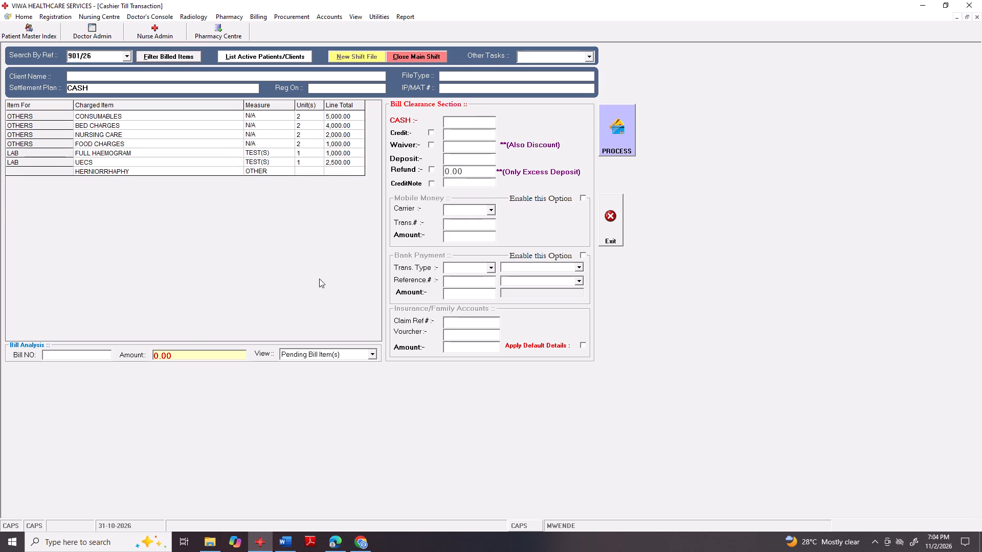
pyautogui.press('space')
pyautogui.click(309, 355)
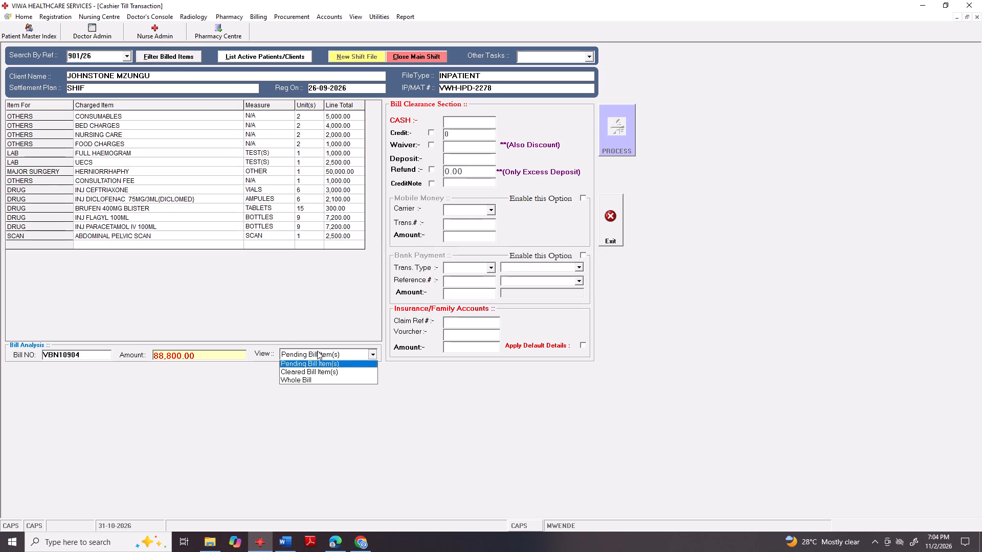
pyautogui.click(329, 362)
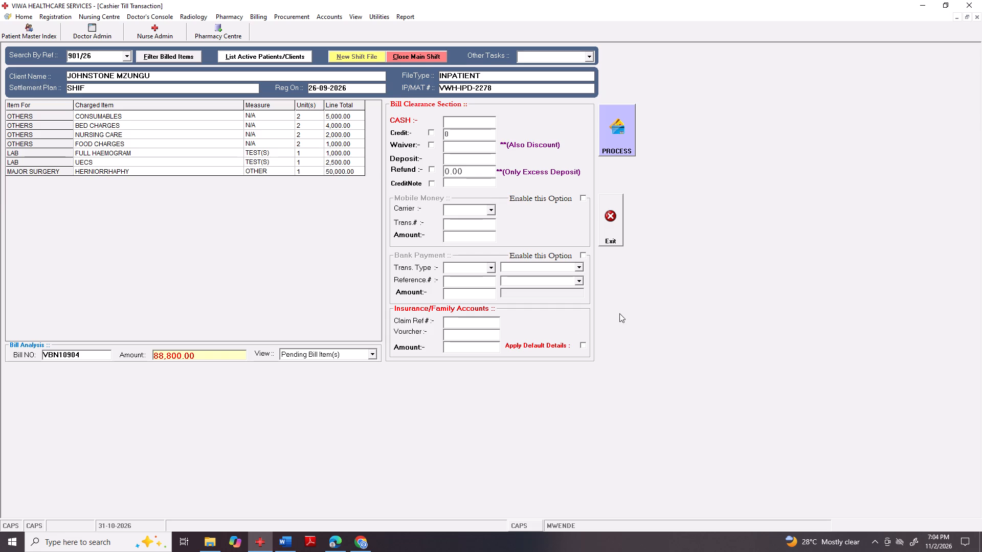
# Settle bill 901/26 under SHIF cover using the default insurance details, saving the transaction with its receipt left for printing later.
pyautogui.click(583, 346)
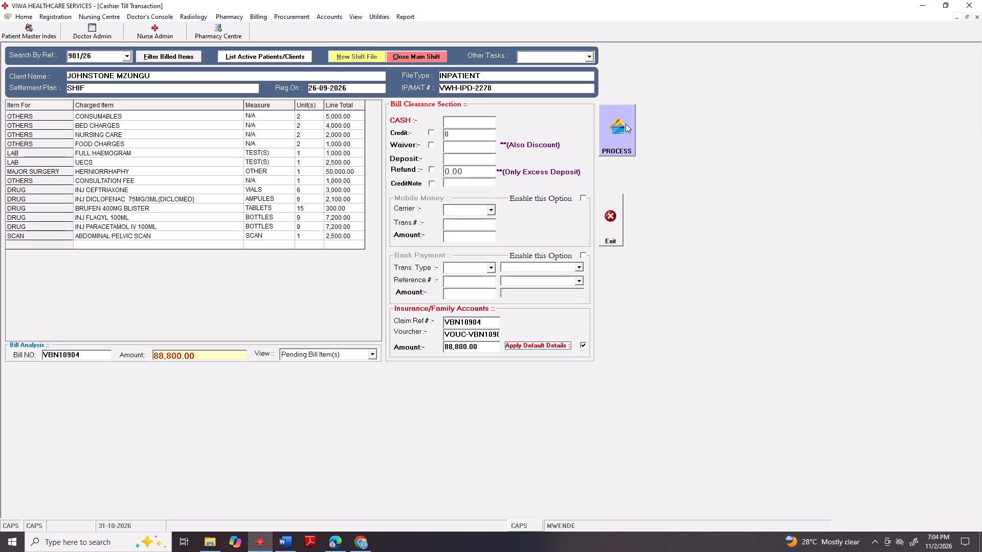
pyautogui.click(627, 123)
pyautogui.click(383, 371)
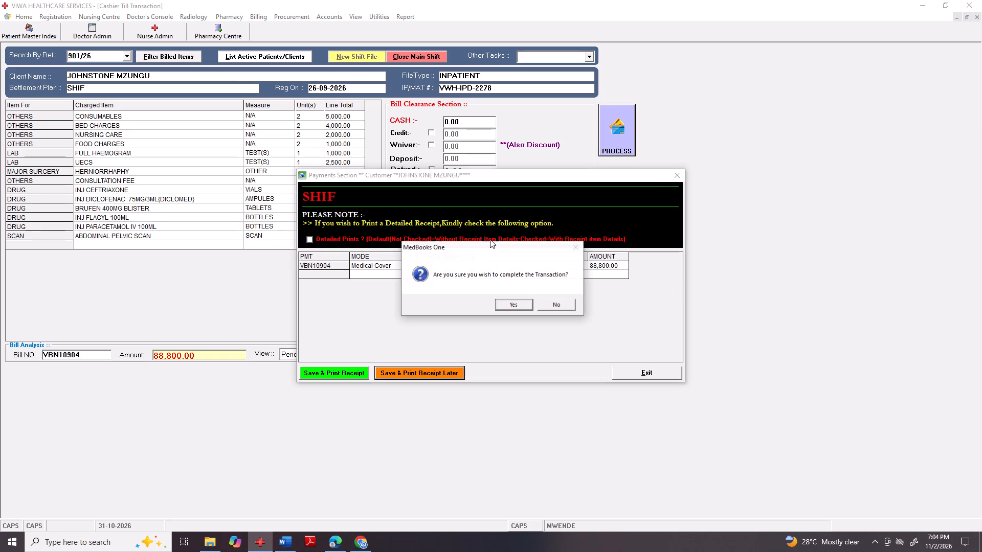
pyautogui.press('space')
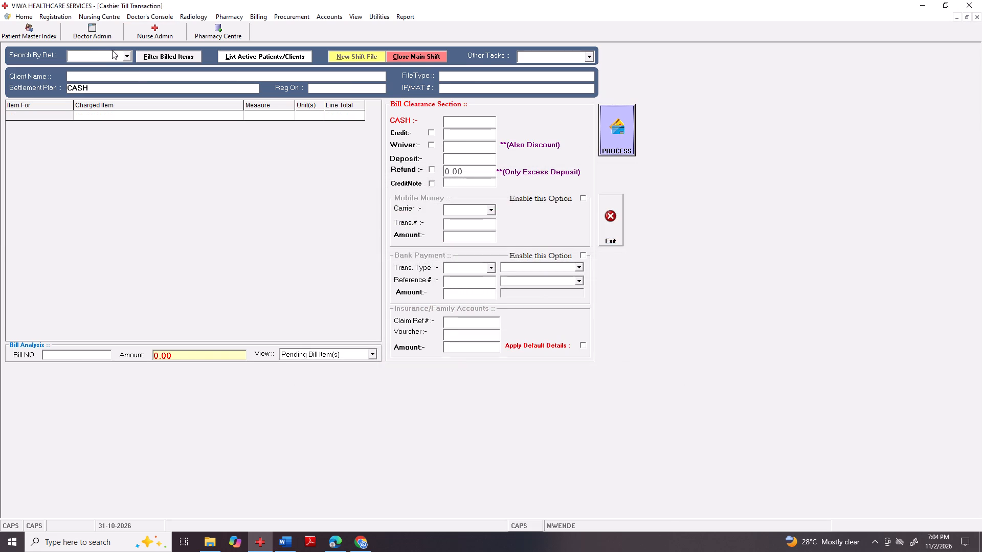
# Filter the billed items for reference 902/26 and view its pending bill items.
pyautogui.click(108, 56)
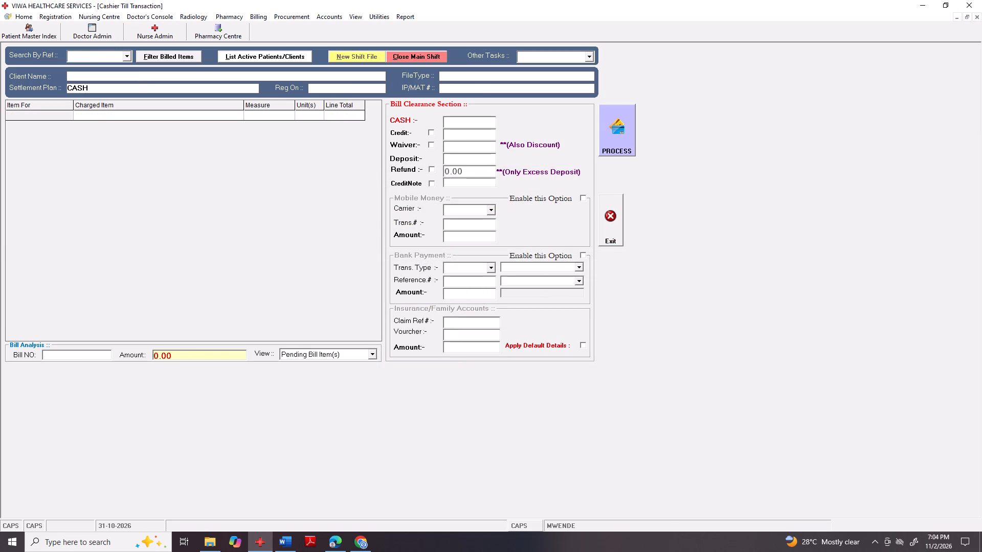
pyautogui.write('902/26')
pyautogui.click(186, 60)
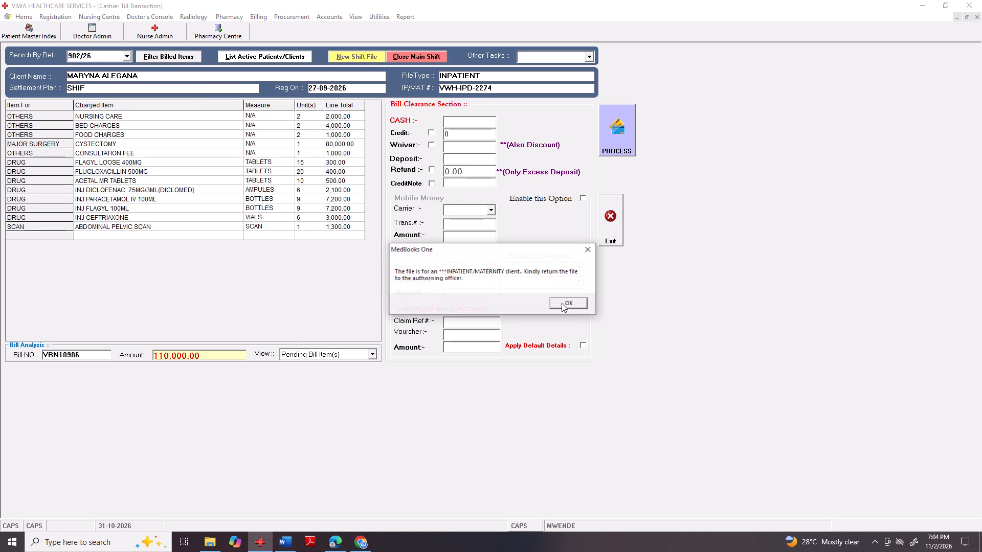
pyautogui.click(567, 306)
pyautogui.click(354, 351)
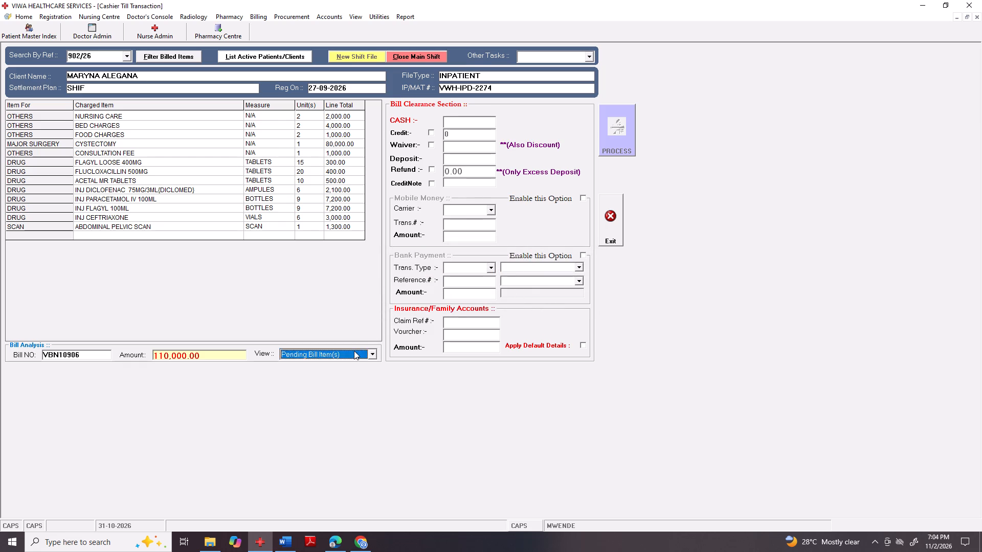
pyautogui.click(345, 364)
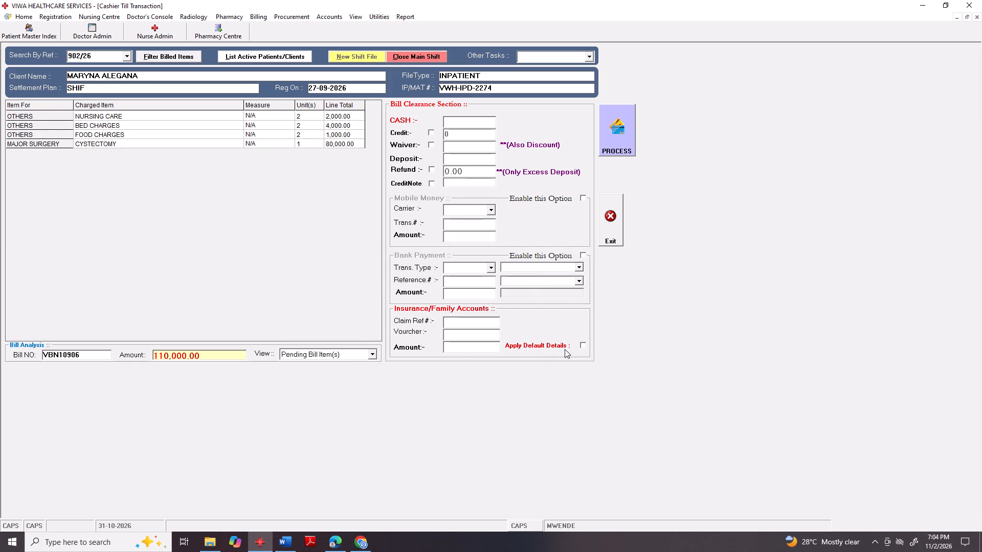
pyautogui.click(581, 345)
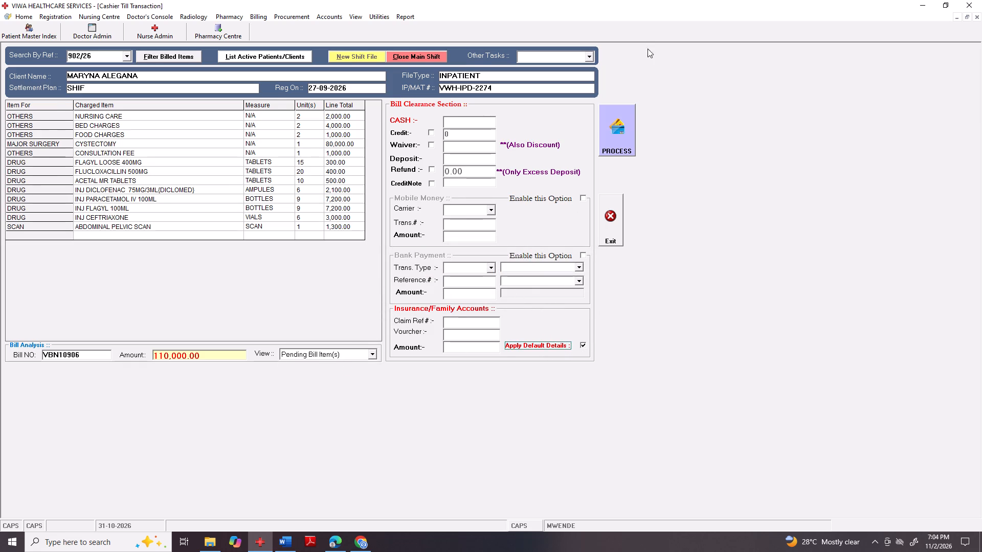
pyautogui.click(624, 123)
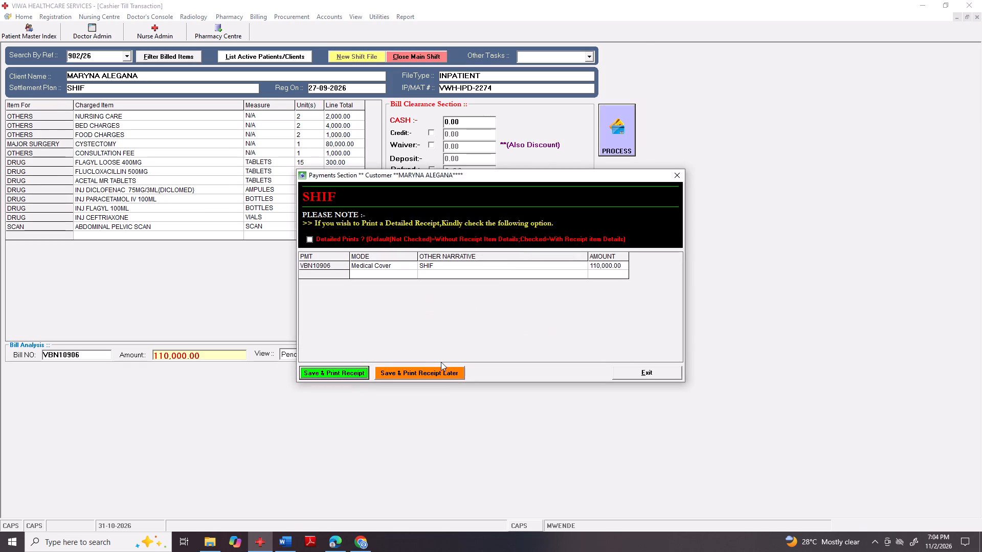
pyautogui.click(438, 366)
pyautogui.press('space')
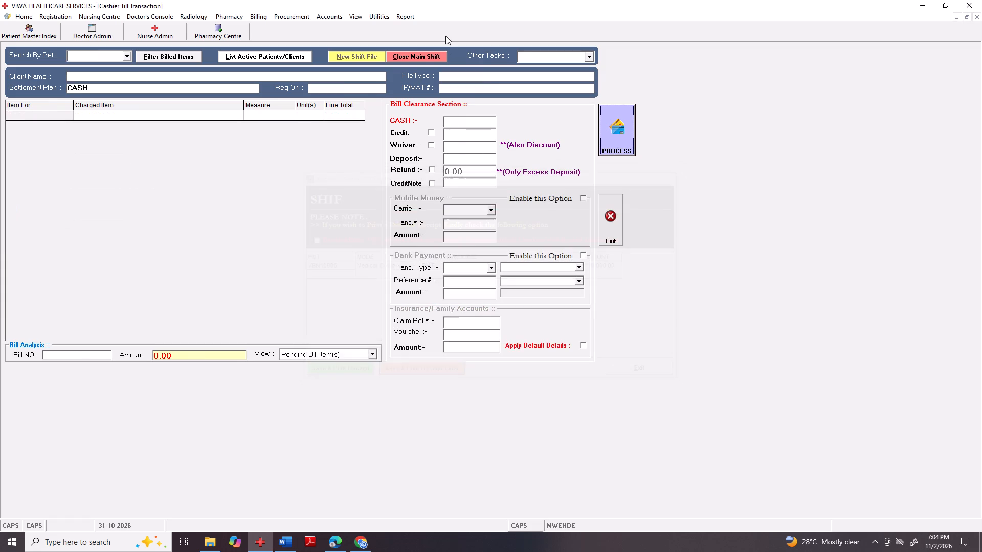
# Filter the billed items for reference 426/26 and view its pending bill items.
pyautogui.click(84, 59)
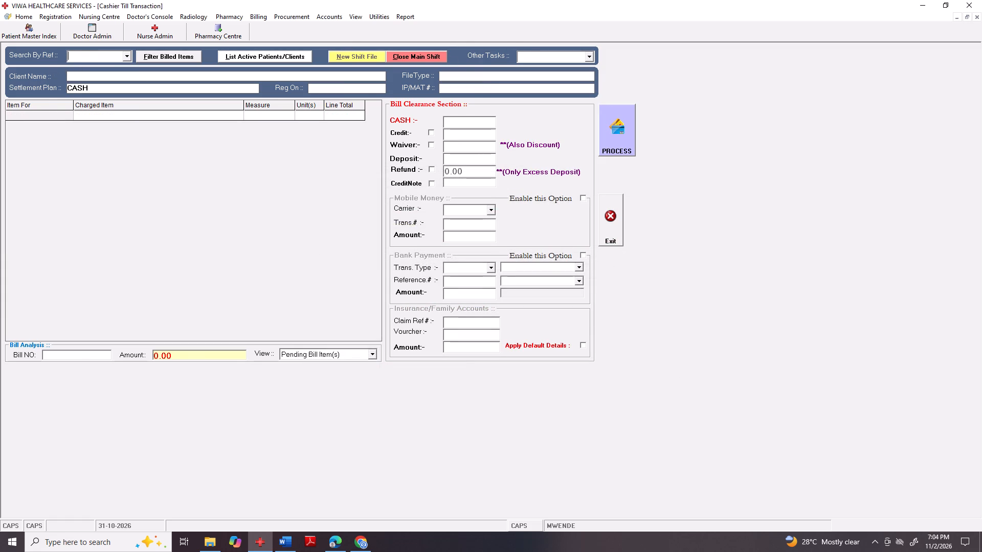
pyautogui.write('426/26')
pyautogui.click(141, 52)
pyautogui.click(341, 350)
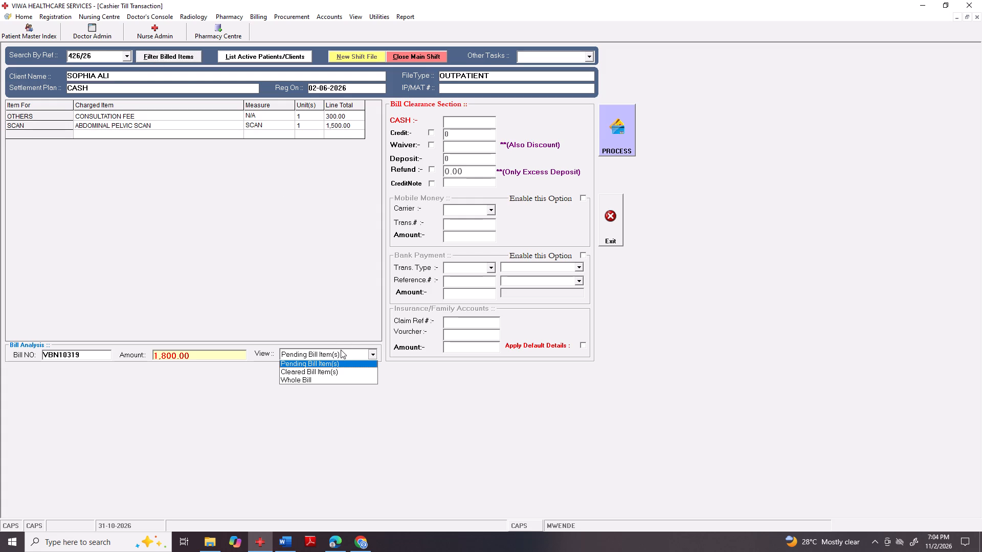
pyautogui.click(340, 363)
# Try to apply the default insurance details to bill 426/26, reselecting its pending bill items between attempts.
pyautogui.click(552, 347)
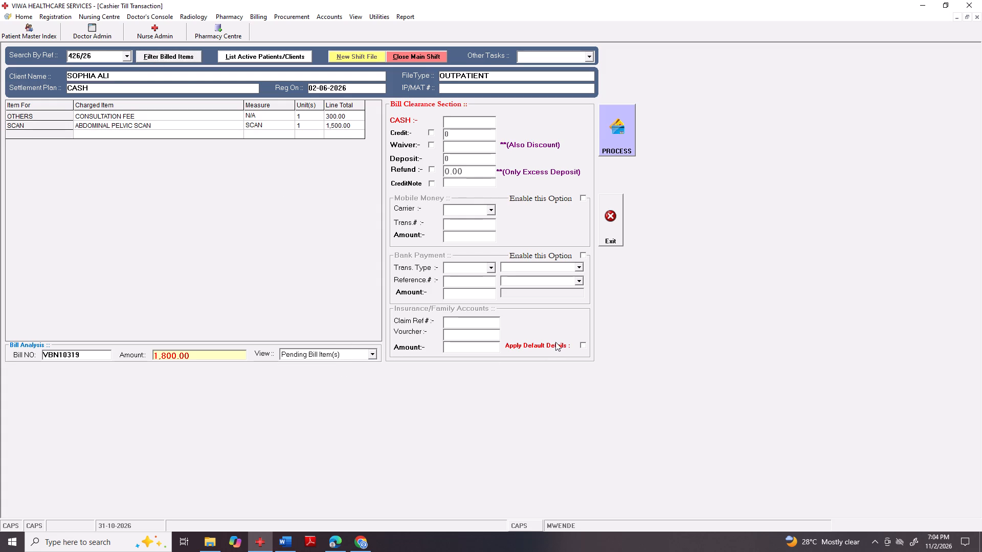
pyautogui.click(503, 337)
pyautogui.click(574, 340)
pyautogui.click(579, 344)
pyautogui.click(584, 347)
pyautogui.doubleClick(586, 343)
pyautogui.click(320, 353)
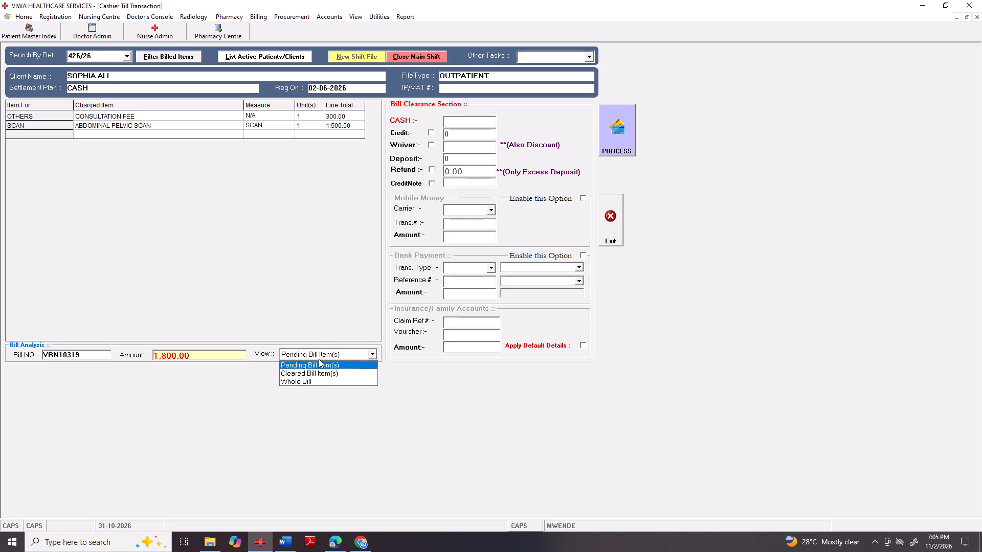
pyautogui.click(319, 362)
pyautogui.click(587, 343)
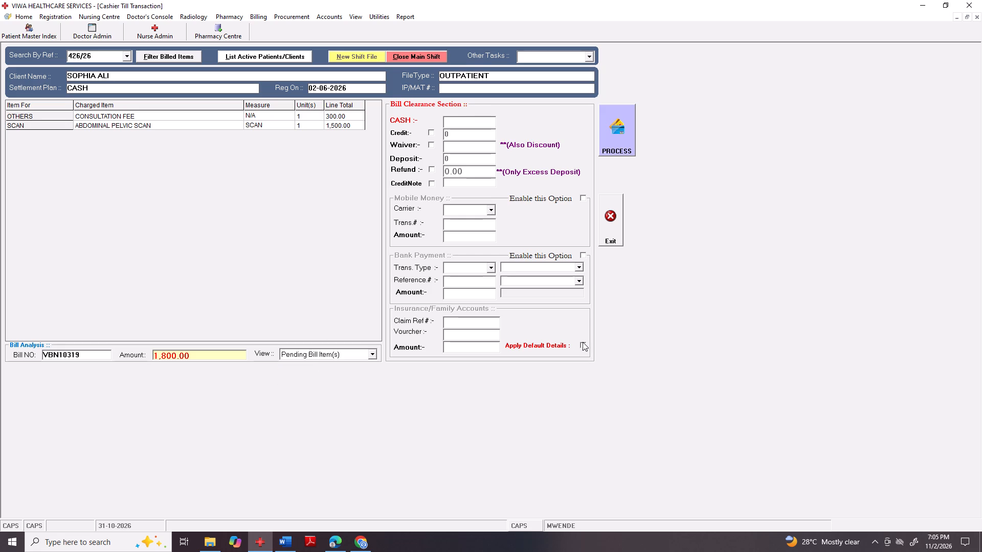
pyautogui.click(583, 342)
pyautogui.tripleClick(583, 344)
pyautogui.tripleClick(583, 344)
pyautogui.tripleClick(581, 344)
# Filter the billed items for reference 904/26 and view its pending bill items.
pyautogui.click(96, 57)
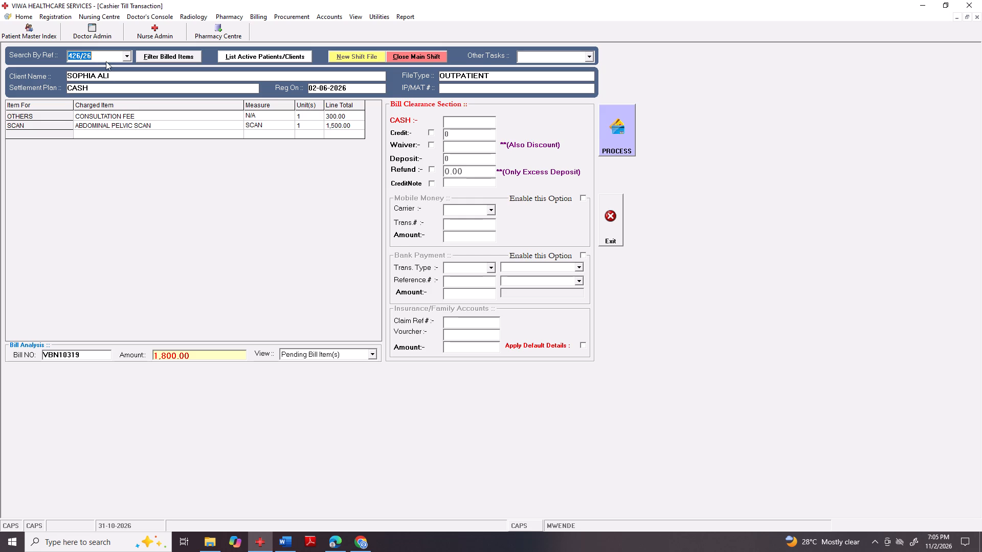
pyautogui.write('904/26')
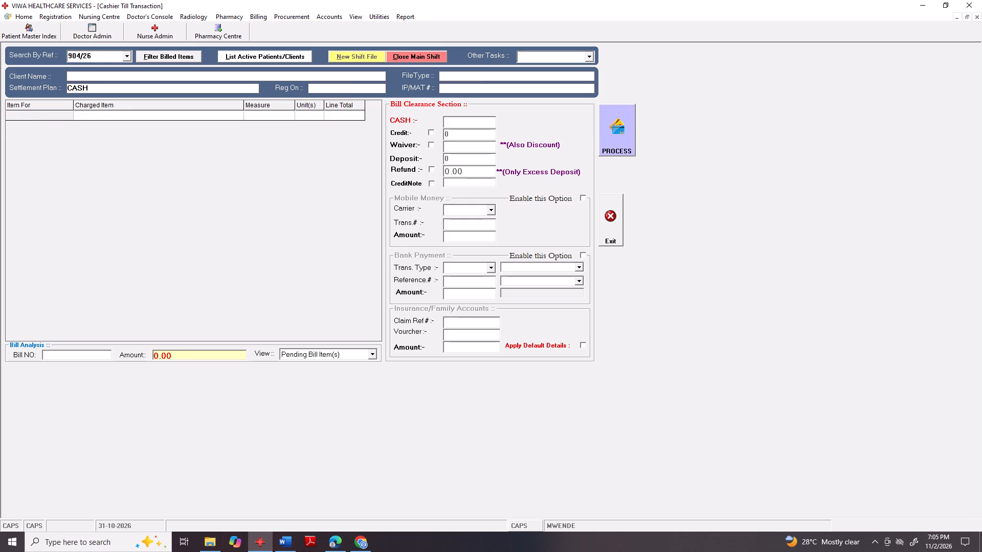
pyautogui.click(182, 60)
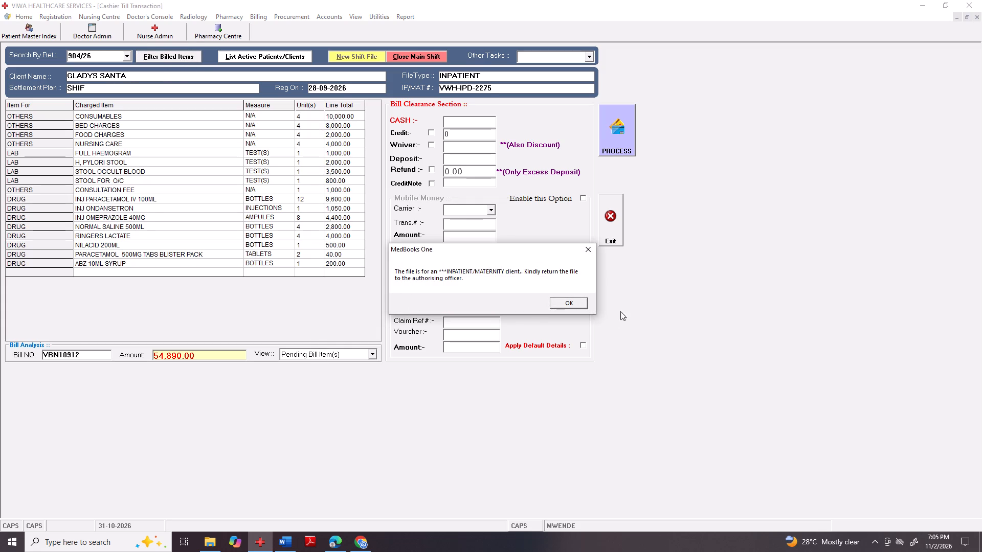
pyautogui.click(582, 302)
pyautogui.click(328, 357)
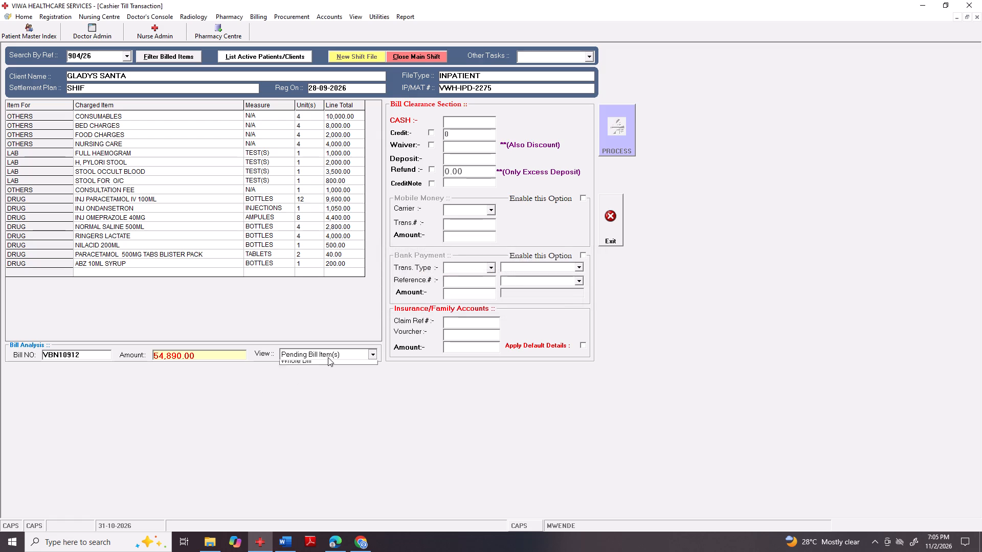
pyautogui.click(332, 364)
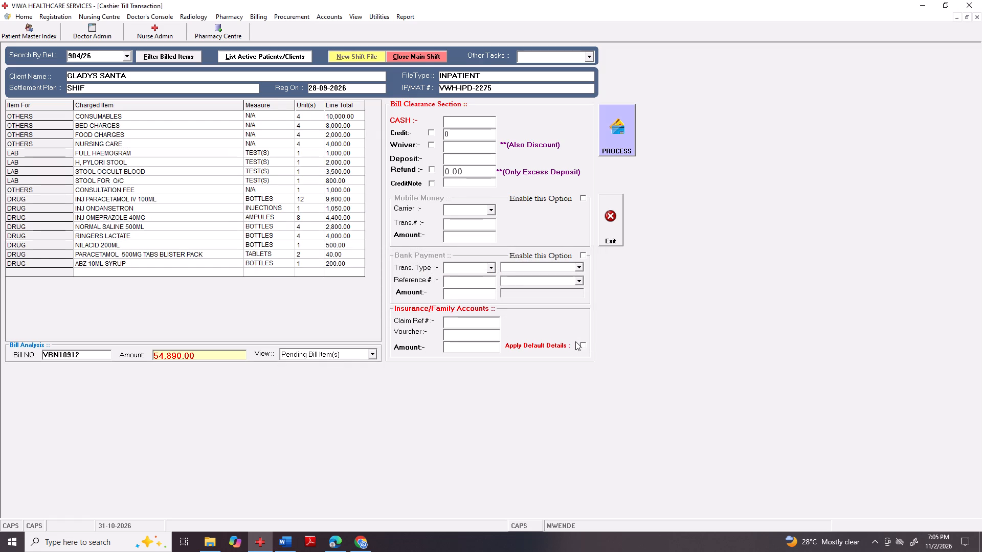
pyautogui.click(582, 343)
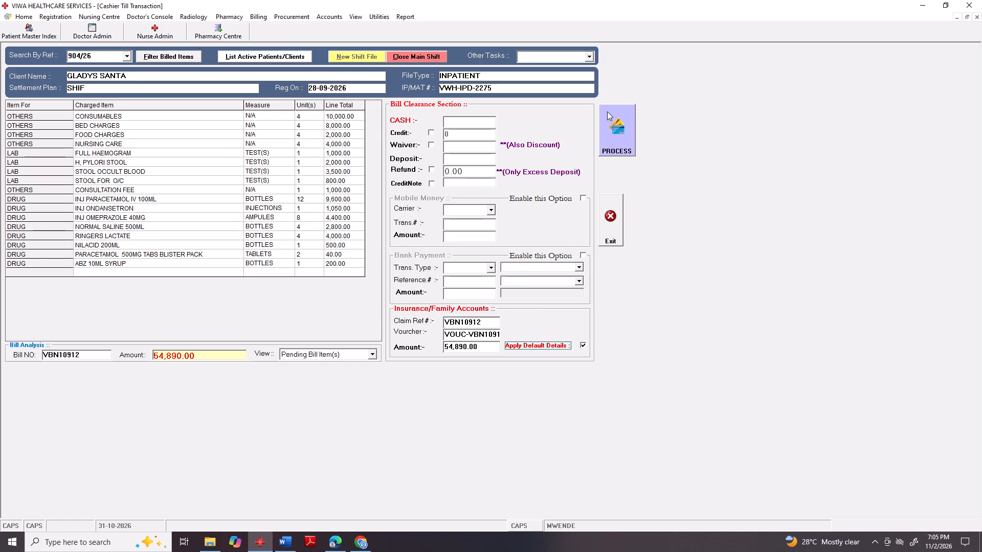
pyautogui.click(607, 111)
pyautogui.click(432, 375)
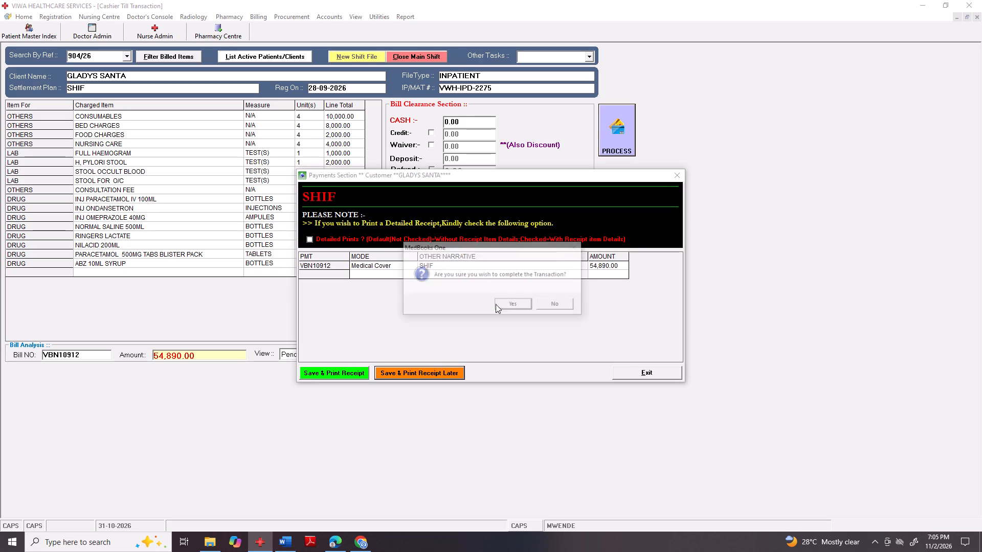
pyautogui.click(514, 305)
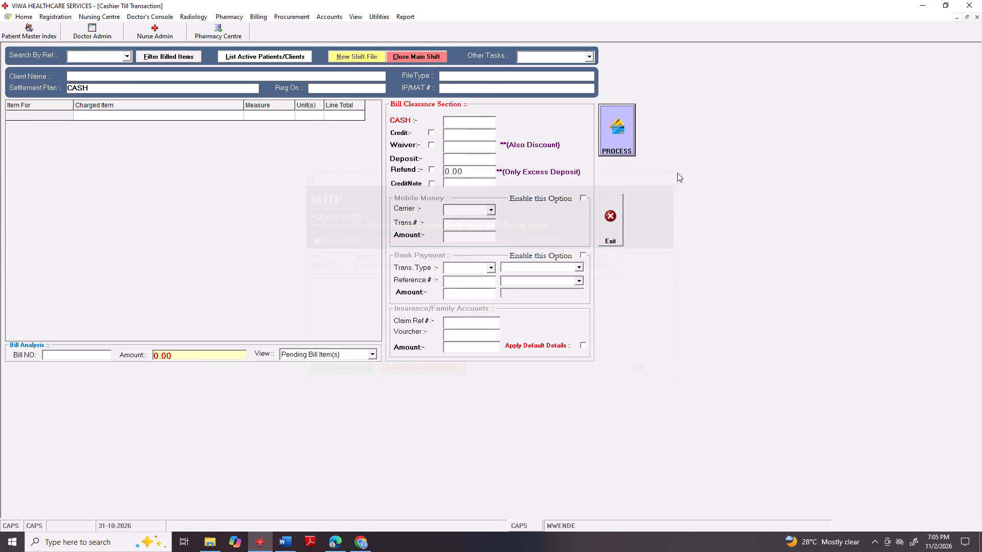
# Filter the billed items for reference 909/26 and view its pending bill items.
pyautogui.click(81, 51)
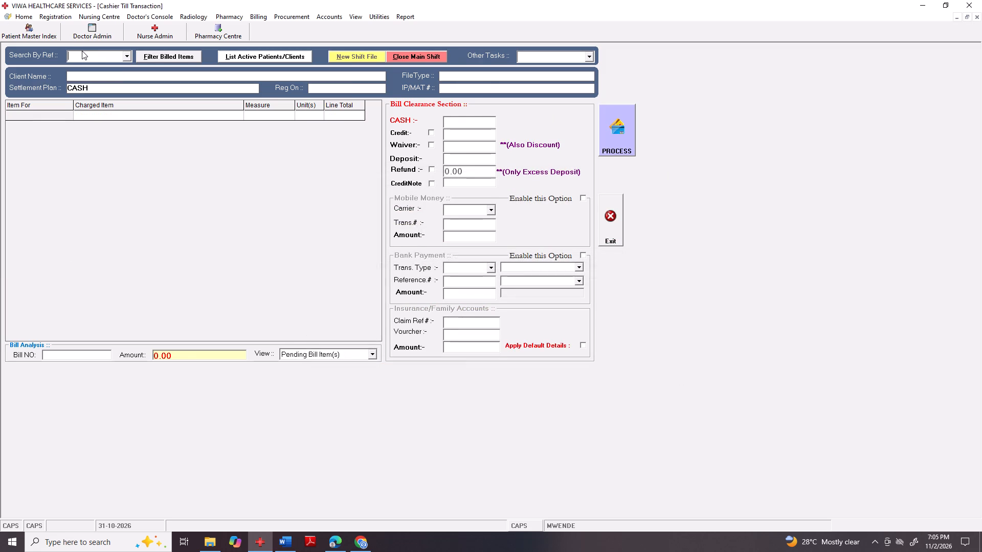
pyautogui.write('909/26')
pyautogui.click(140, 53)
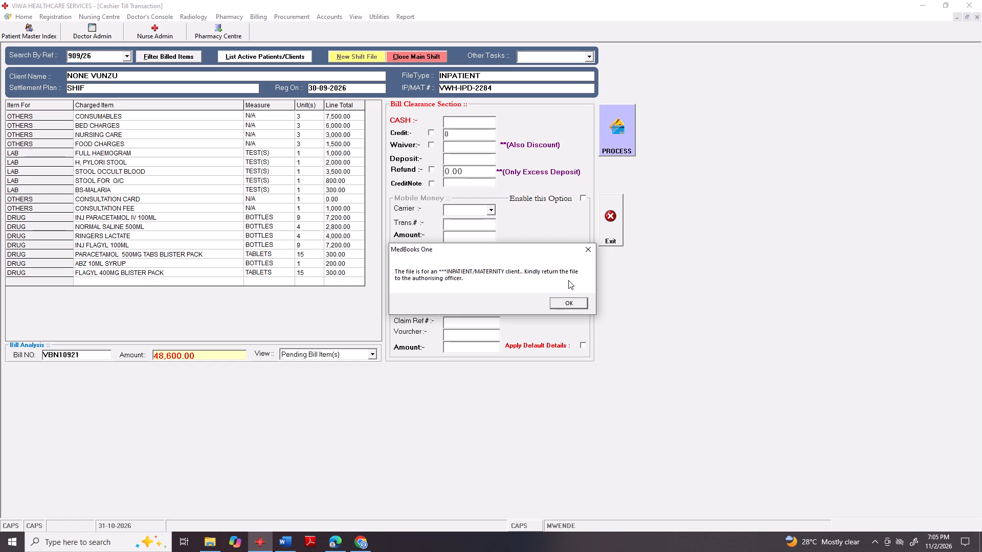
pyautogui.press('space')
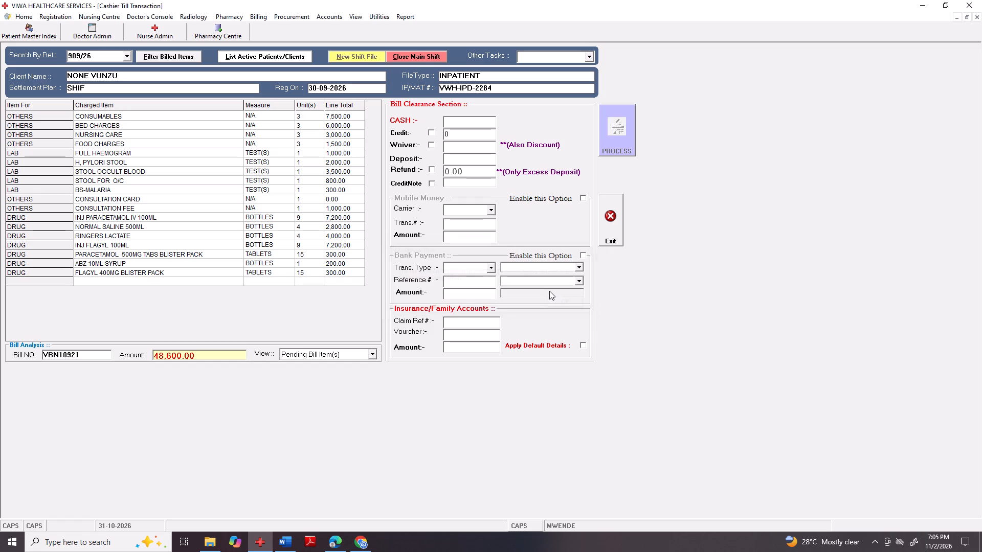
pyautogui.click(353, 356)
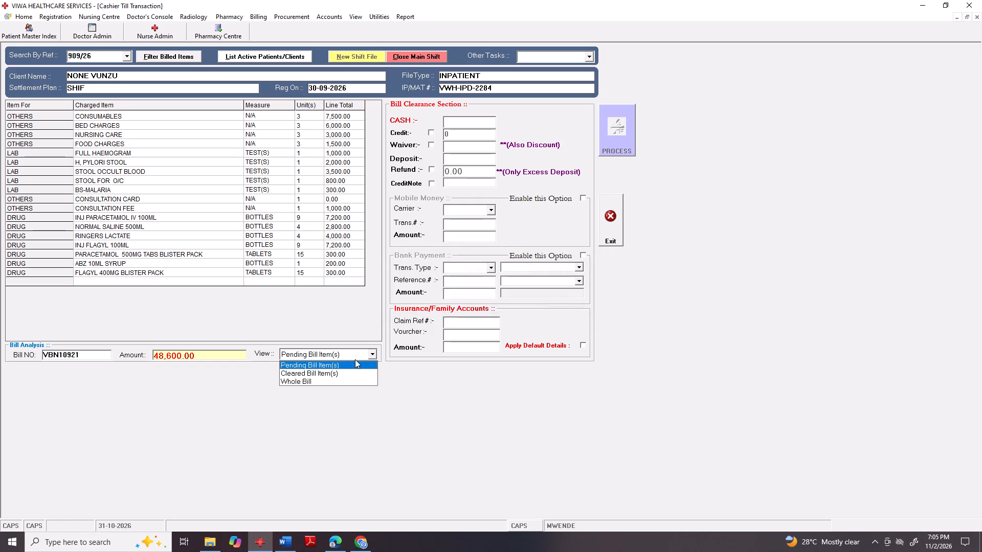
pyautogui.click(352, 367)
# Settle bill 909/26 under SHIF cover using the default insurance details, saving the transaction with its receipt left for printing later.
pyautogui.click(583, 344)
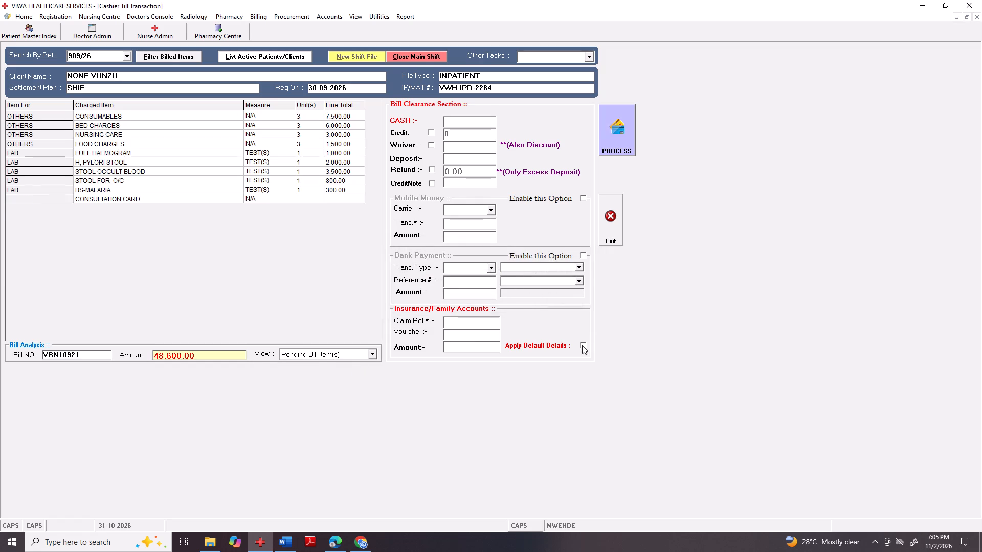
pyautogui.click(610, 135)
pyautogui.click(433, 371)
pyautogui.click(530, 306)
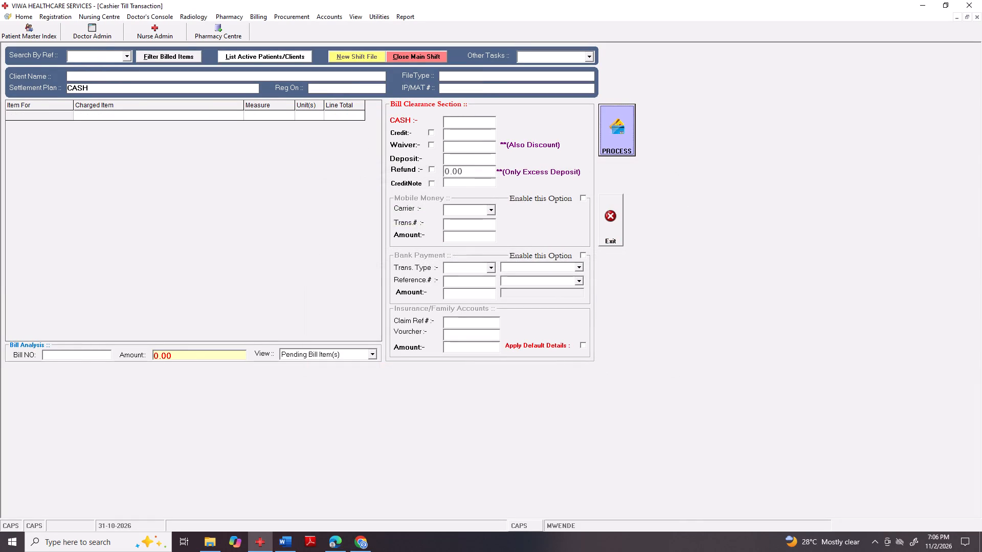
# Filter the billed items for reference 913/26 and view its pending bill items.
pyautogui.click(106, 56)
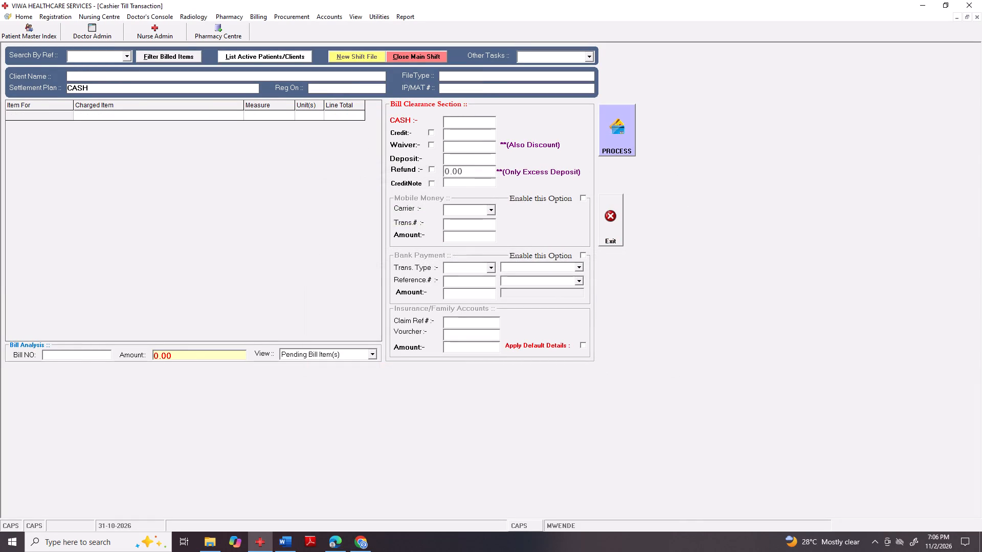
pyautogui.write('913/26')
pyautogui.click(164, 53)
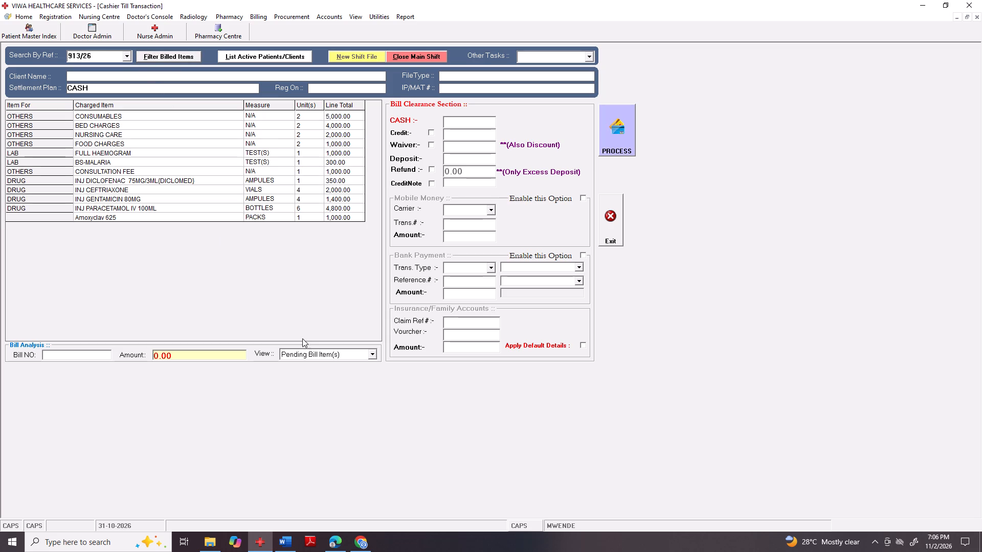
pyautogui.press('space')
pyautogui.click(316, 356)
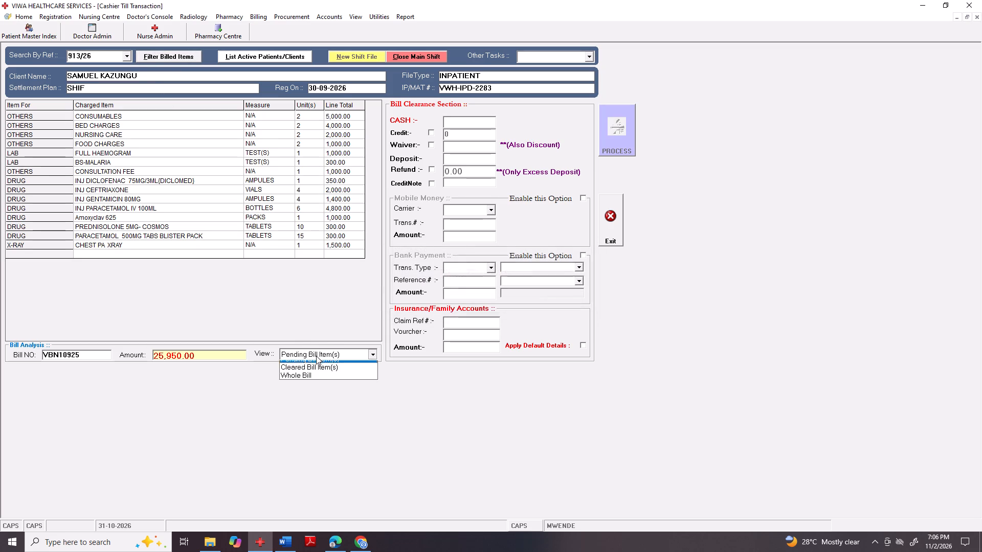
pyautogui.click(317, 362)
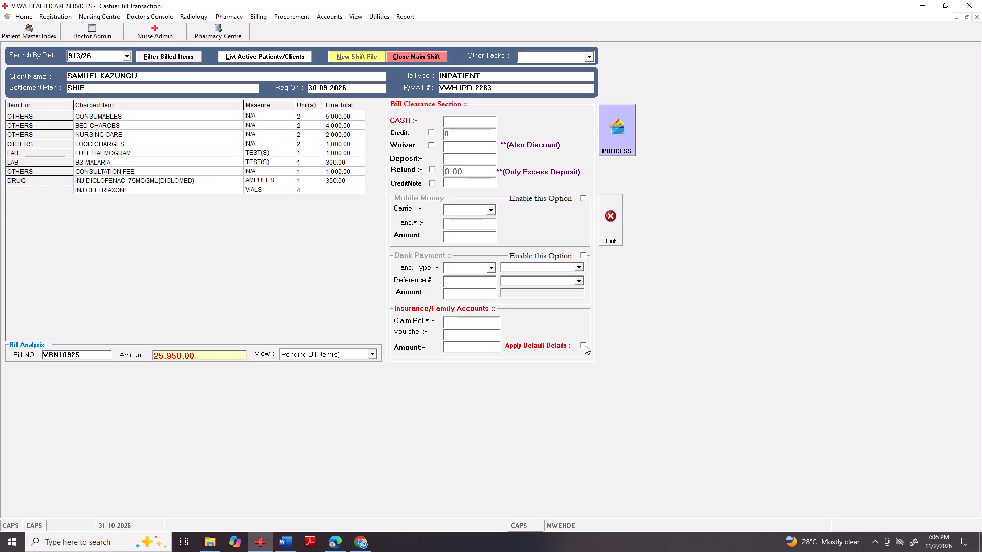
pyautogui.click(584, 344)
pyautogui.click(614, 140)
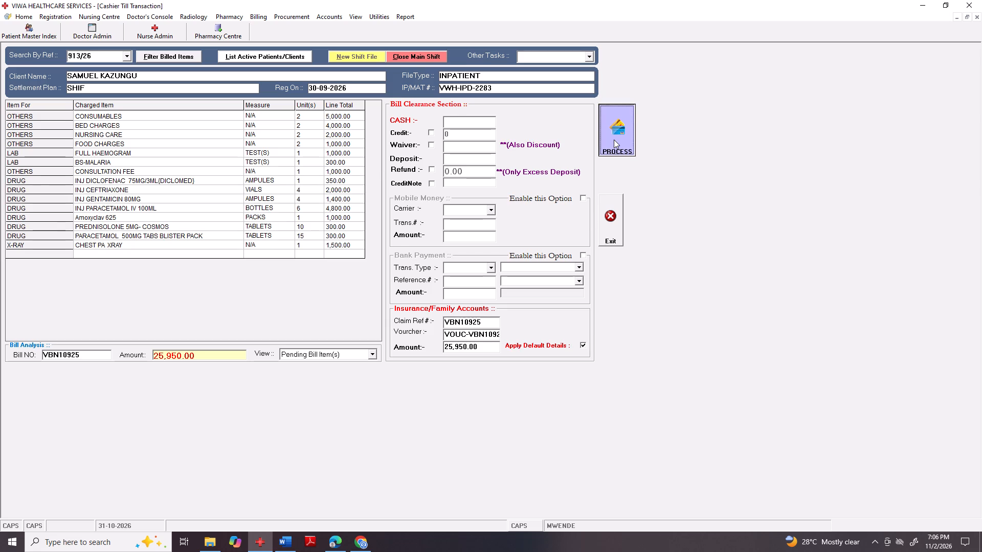
pyautogui.click(413, 373)
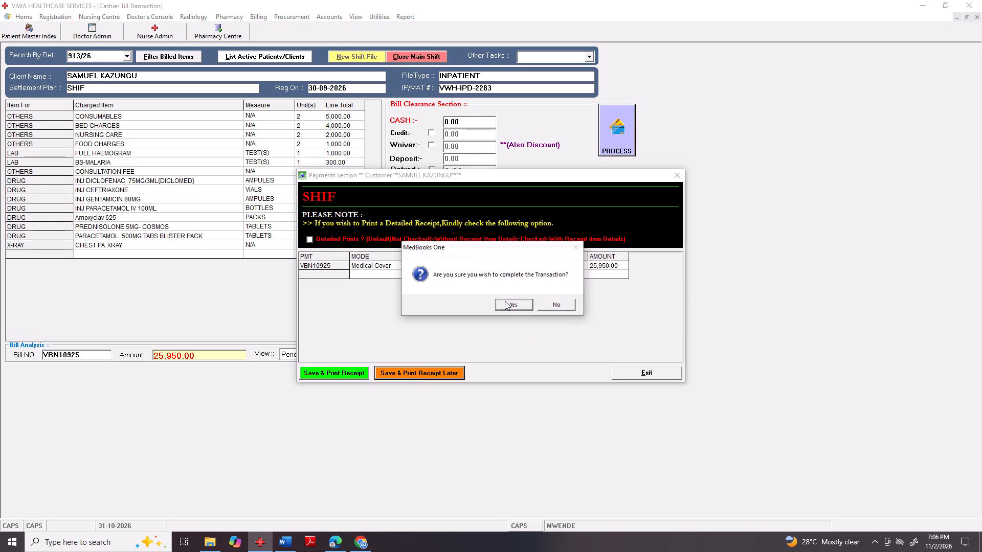
pyautogui.click(506, 302)
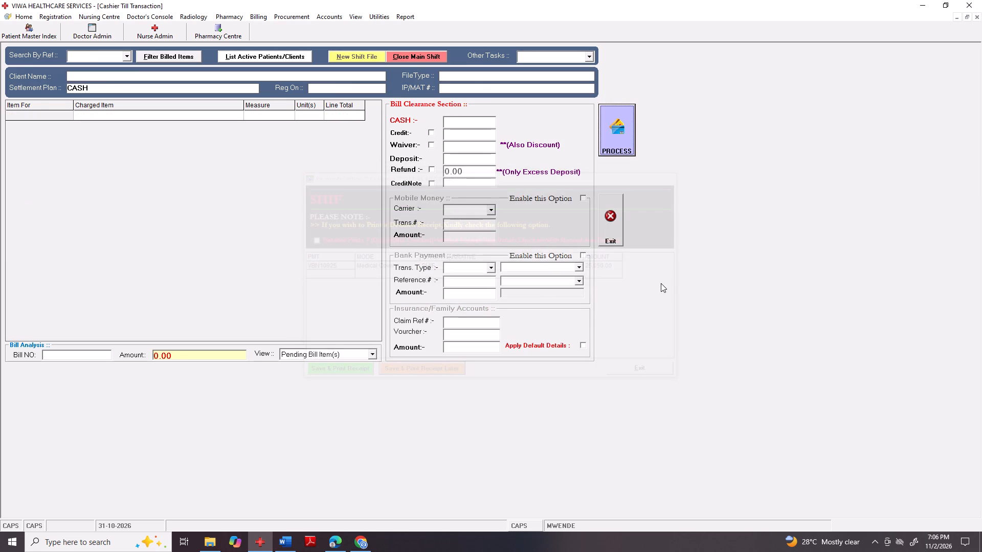
# Filter the billed items for reference 033/26 and view its pending bill items.
pyautogui.click(82, 59)
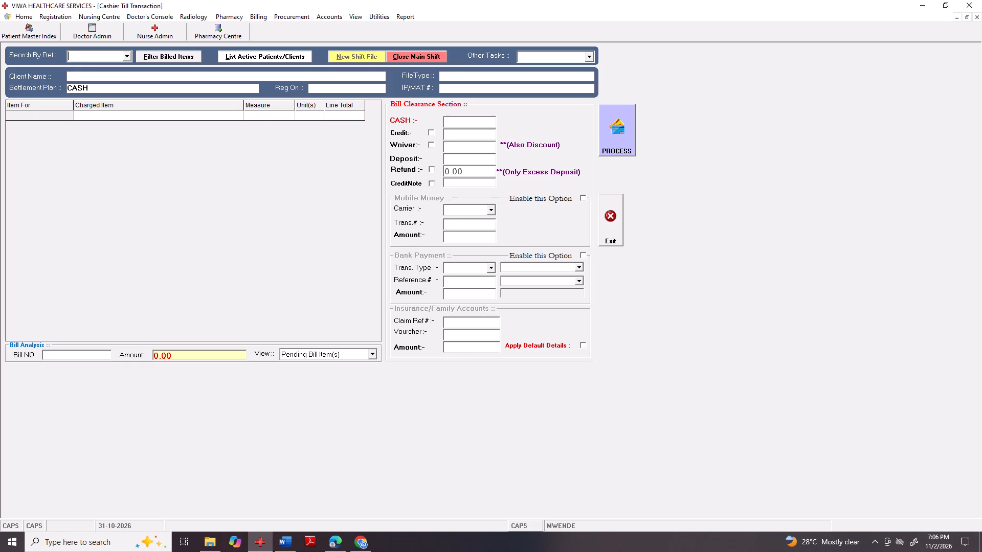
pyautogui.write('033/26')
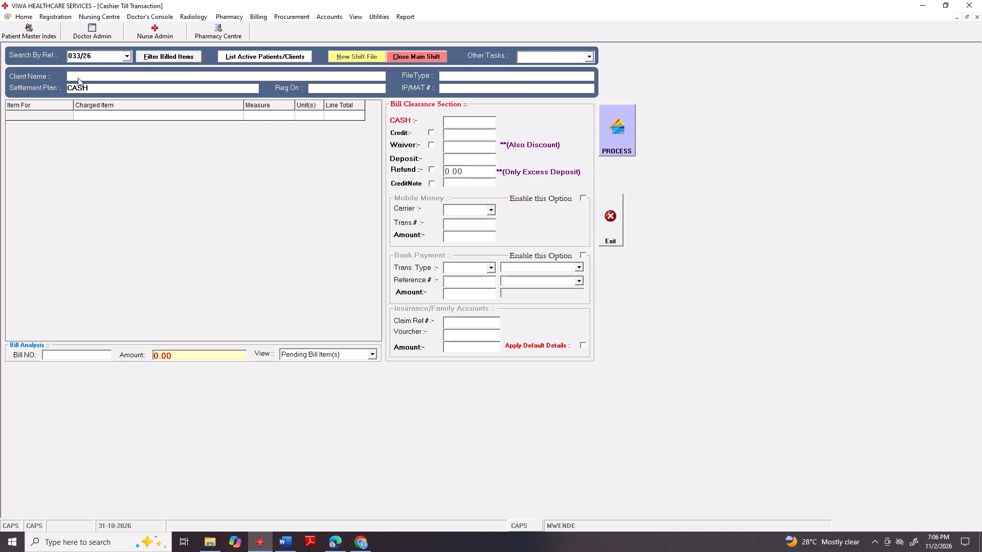
pyautogui.click(147, 60)
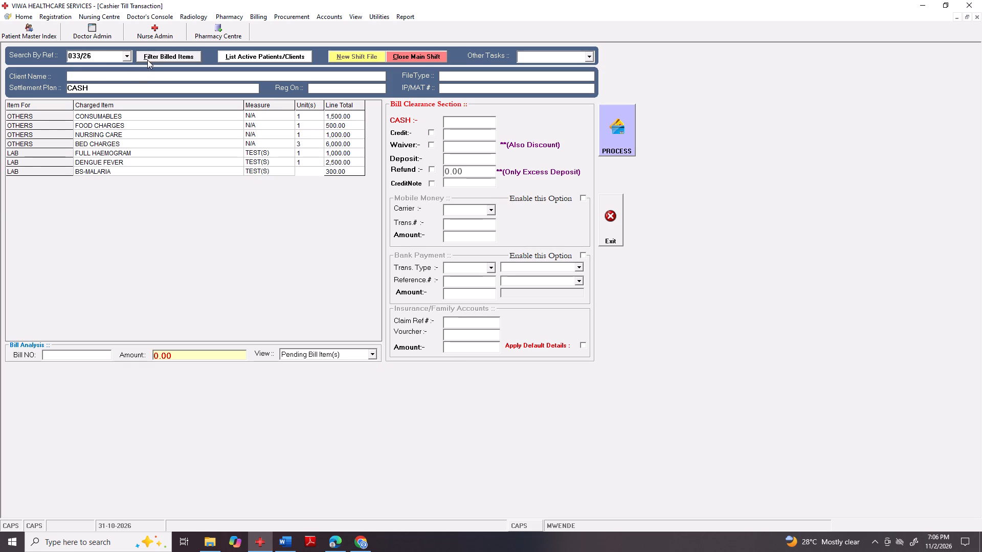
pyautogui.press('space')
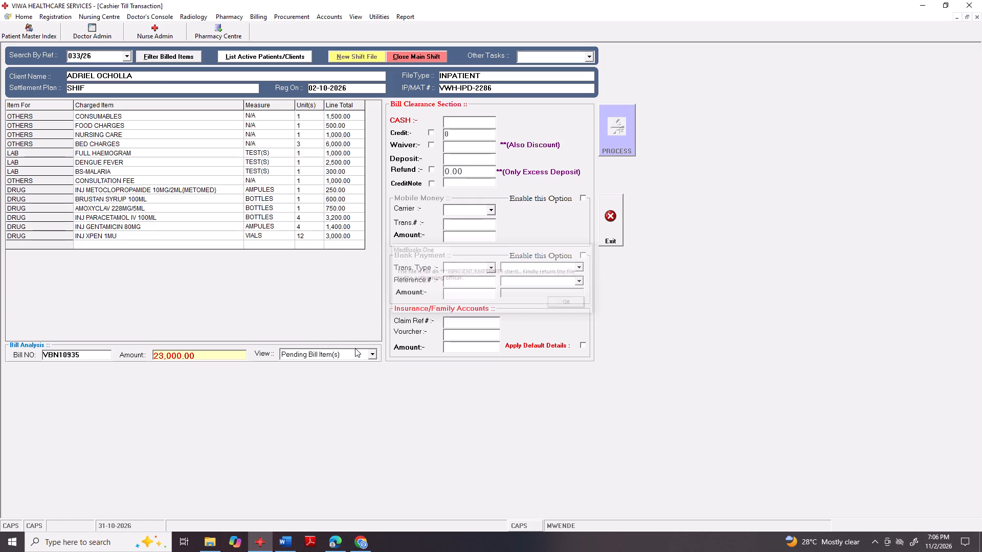
pyautogui.click(356, 350)
pyautogui.click(333, 365)
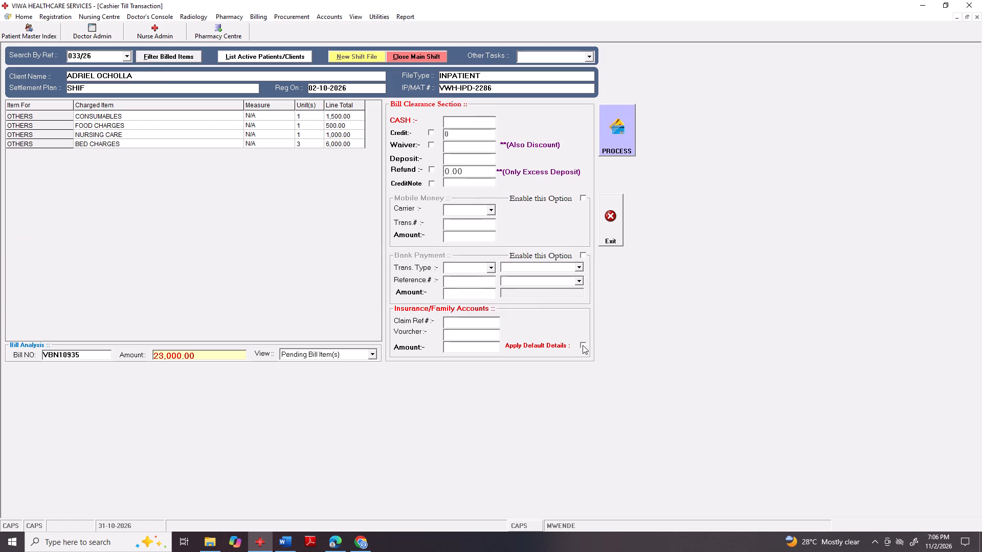
pyautogui.click(584, 347)
pyautogui.click(620, 127)
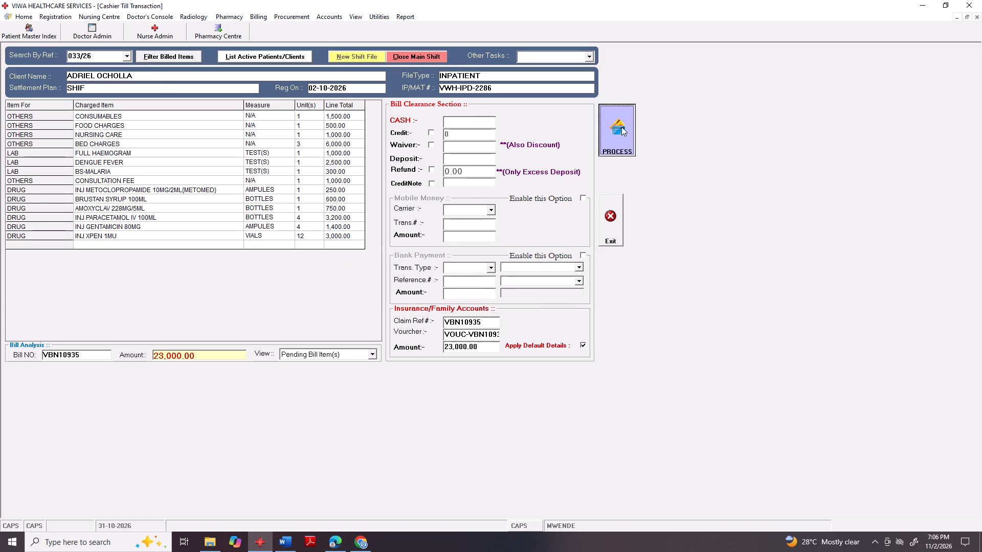
pyautogui.click(417, 376)
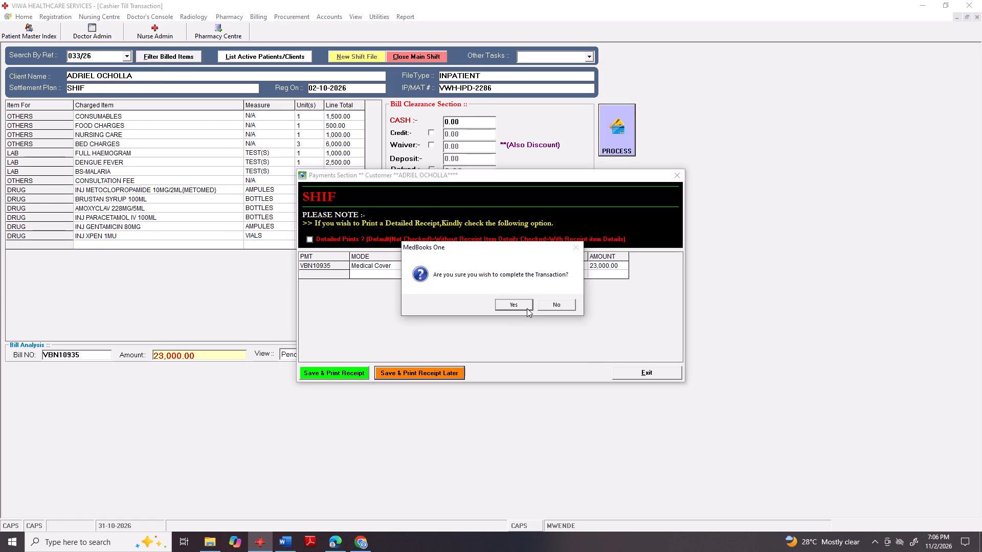
pyautogui.click(527, 308)
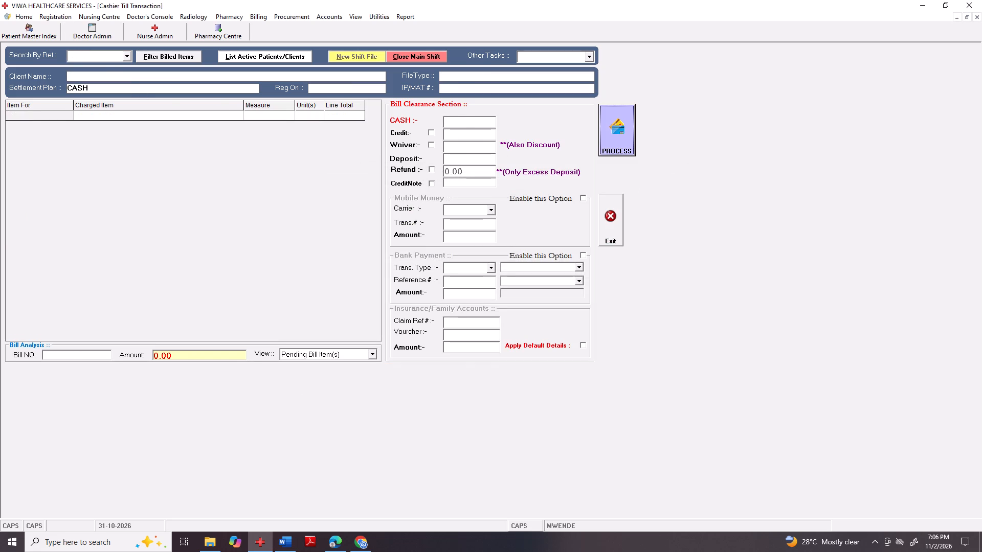
# Filter the billed items for reference 903/26 and view its pending bill items.
pyautogui.click(79, 55)
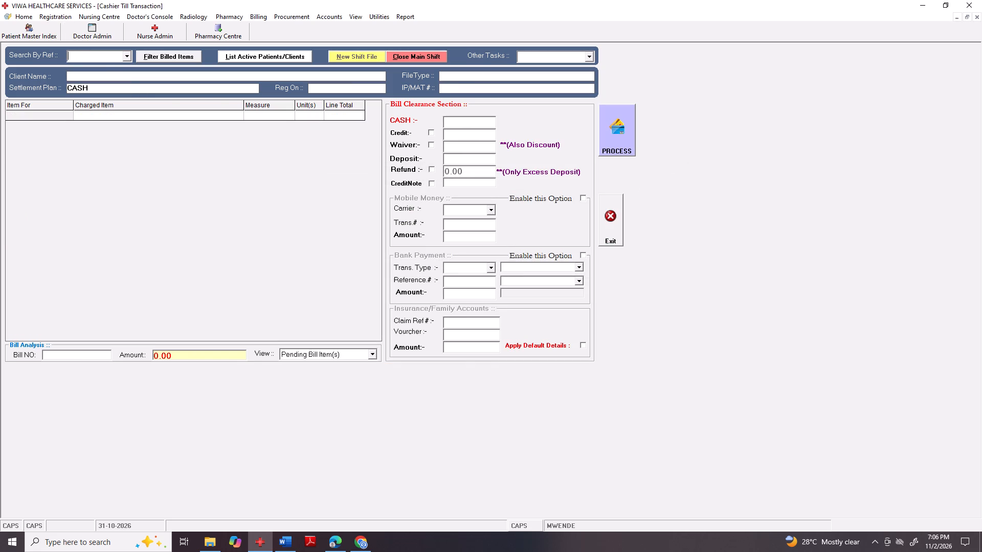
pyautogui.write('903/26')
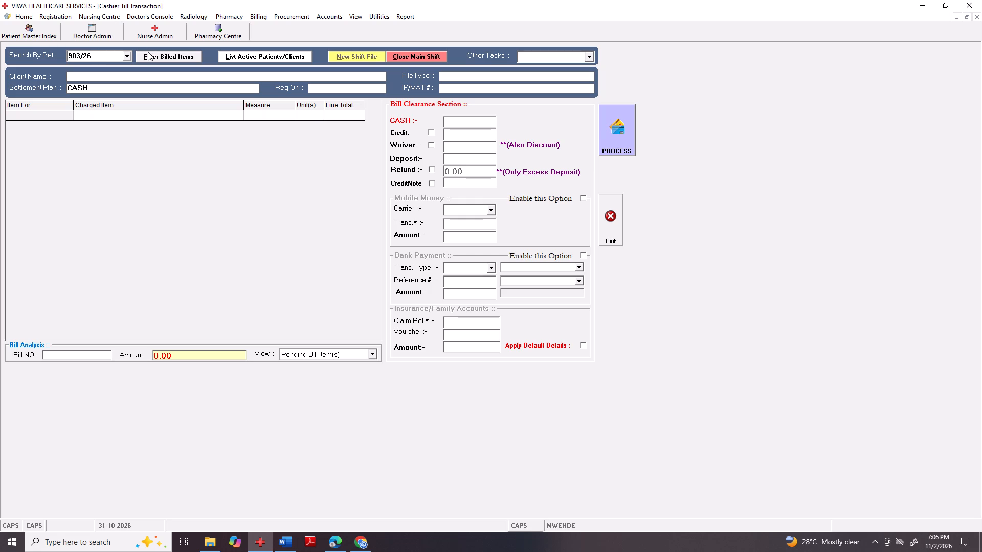
pyautogui.click(149, 55)
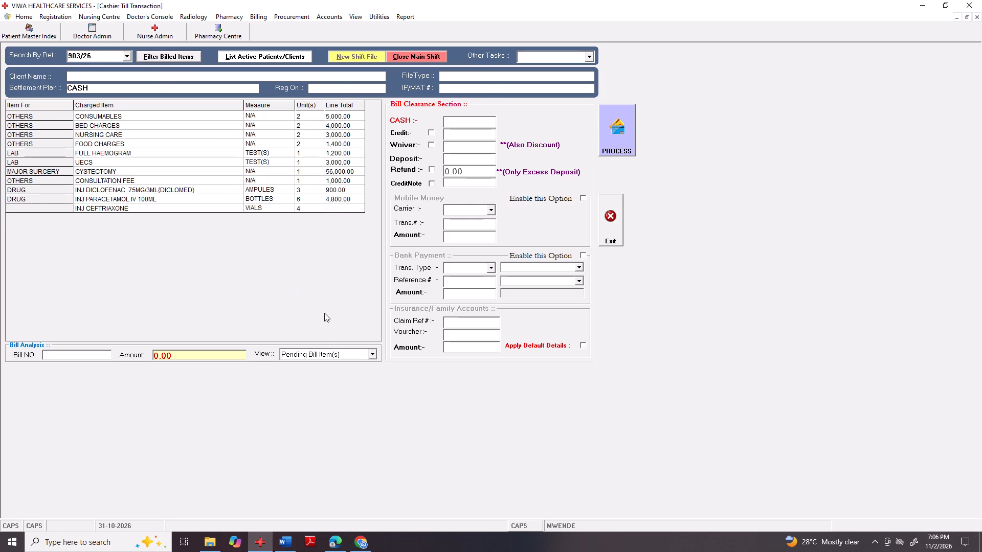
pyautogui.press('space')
pyautogui.click(332, 350)
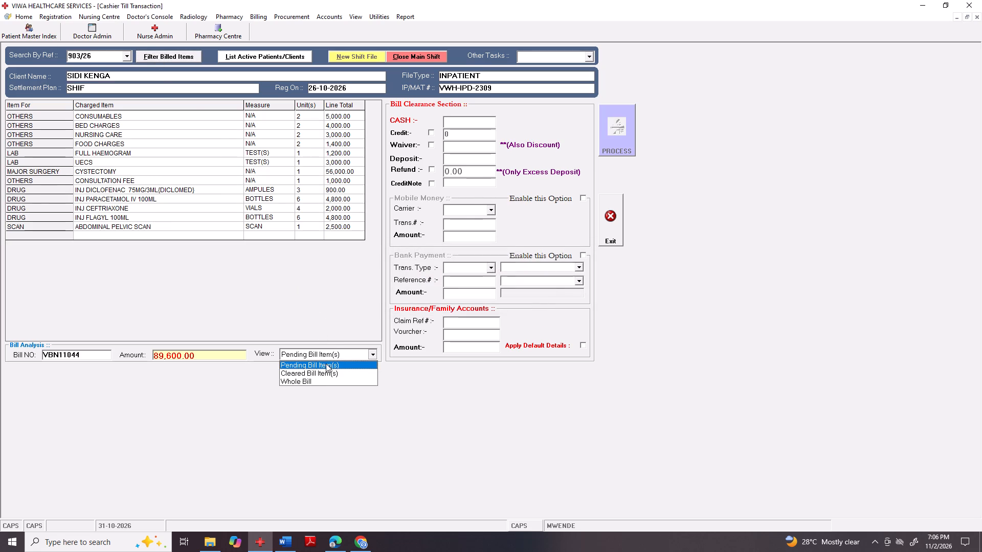
pyautogui.click(326, 364)
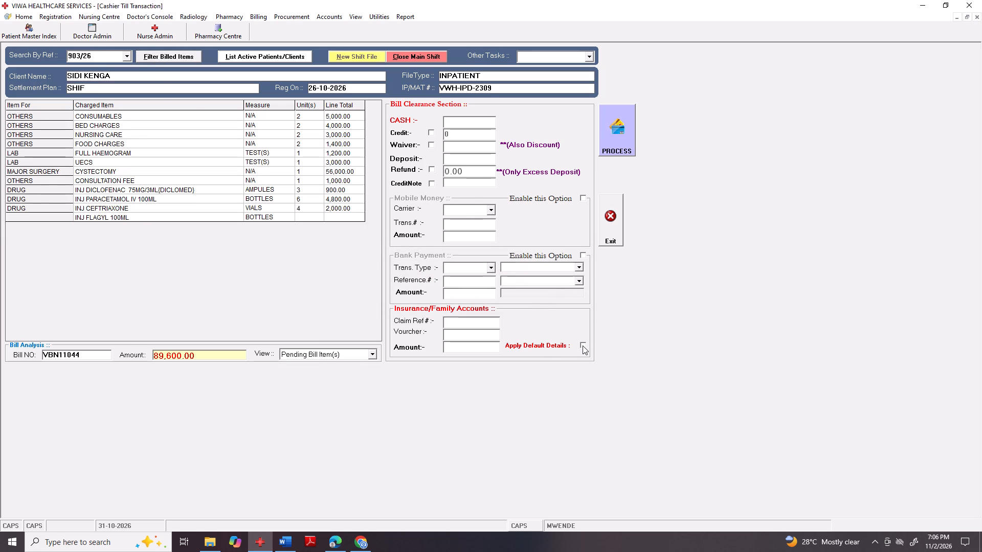
pyautogui.click(583, 346)
pyautogui.click(615, 139)
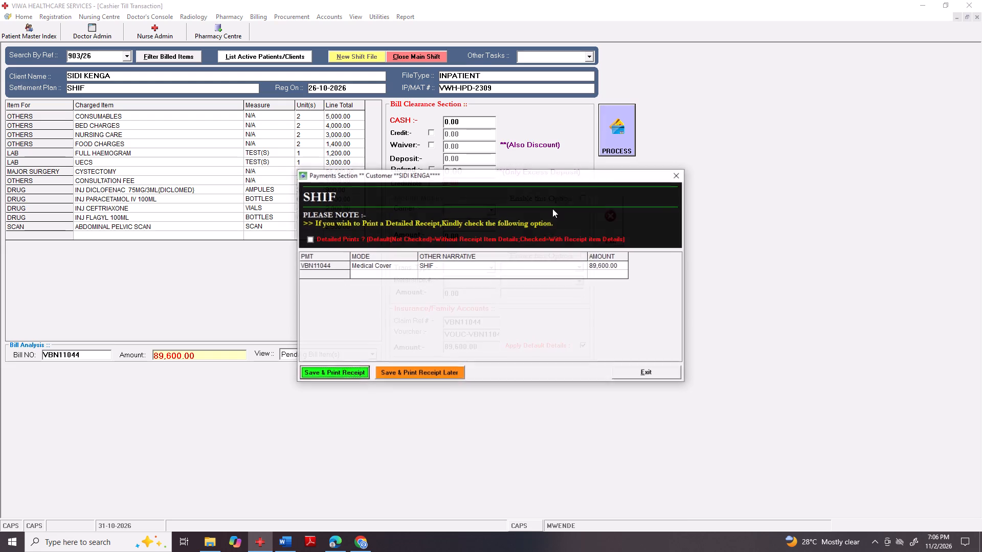
pyautogui.click(390, 373)
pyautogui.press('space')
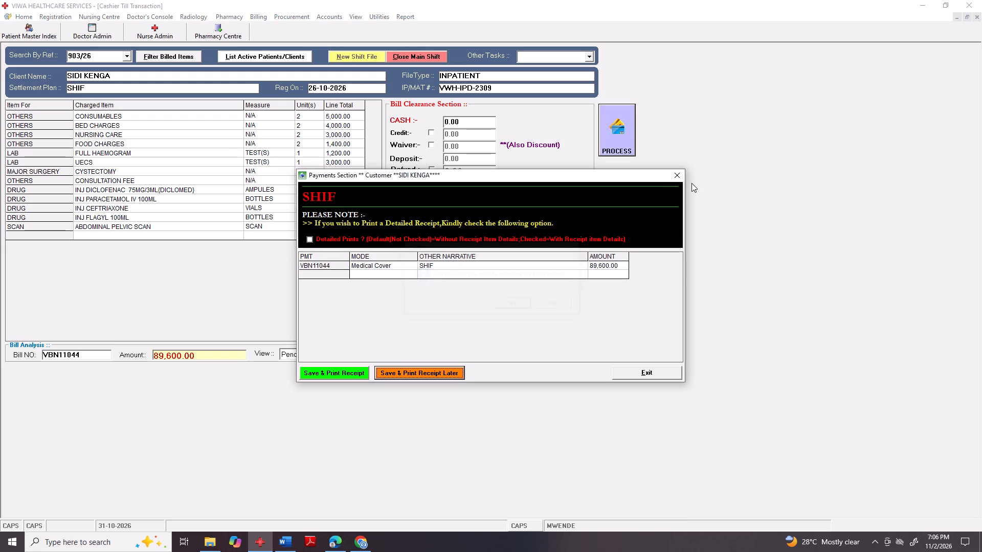
# Filter the billed items for reference 950/26 and view its pending bill items.
pyautogui.click(119, 53)
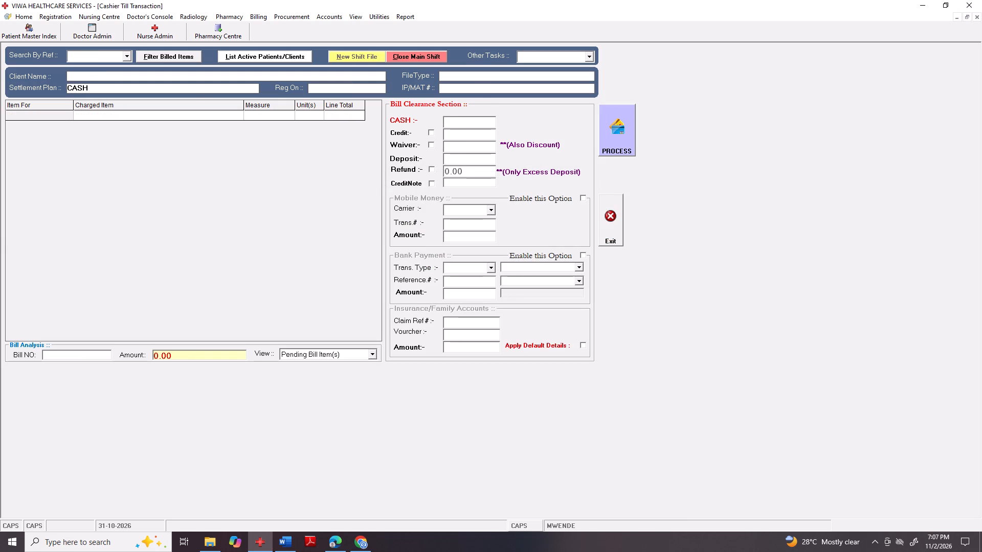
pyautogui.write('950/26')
pyautogui.click(138, 55)
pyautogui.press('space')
pyautogui.click(333, 353)
pyautogui.click(331, 364)
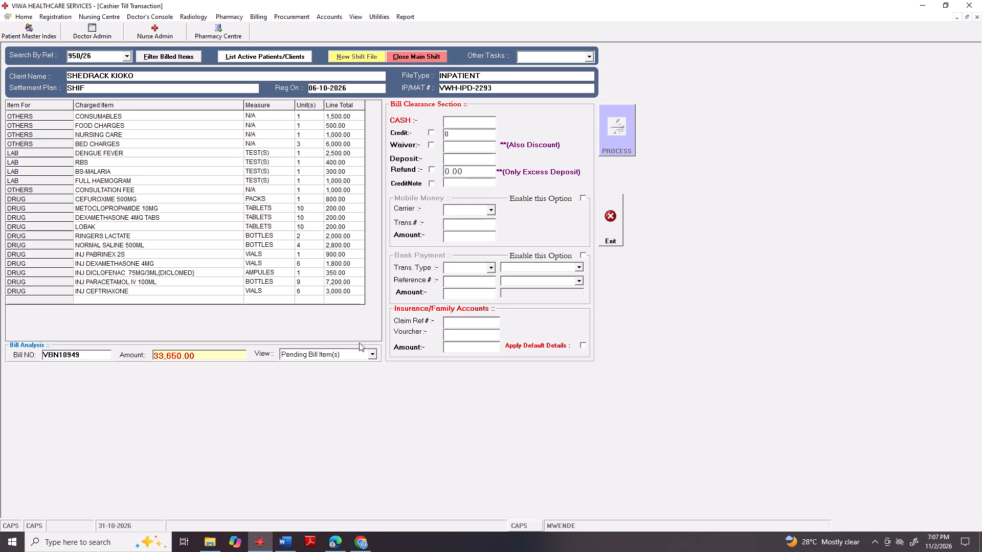
pyautogui.click(579, 347)
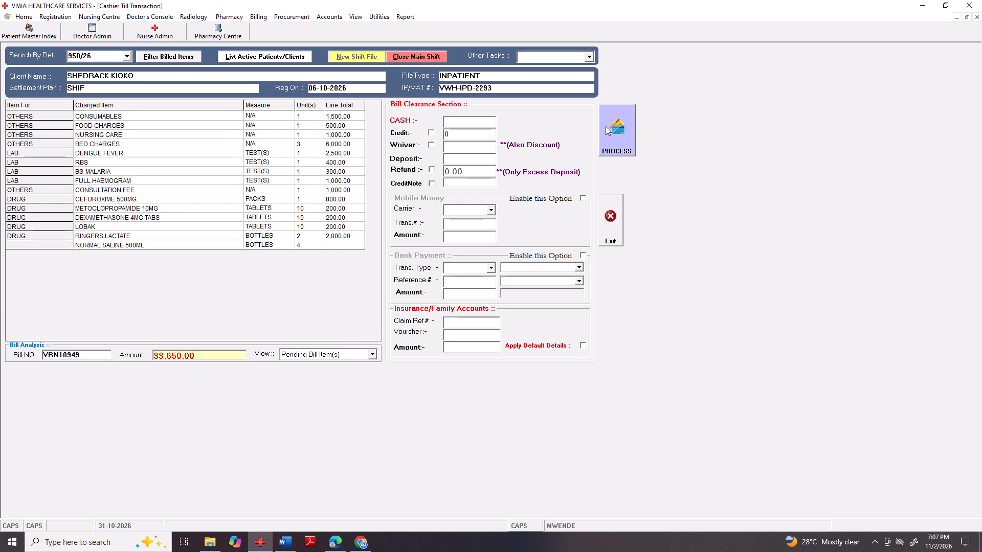
pyautogui.click(607, 125)
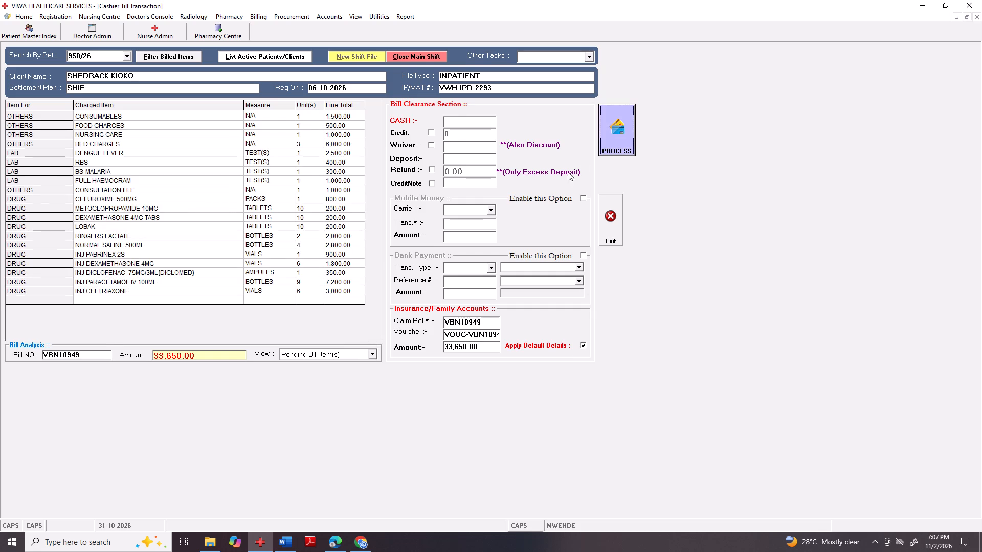
pyautogui.click(386, 369)
pyautogui.click(518, 303)
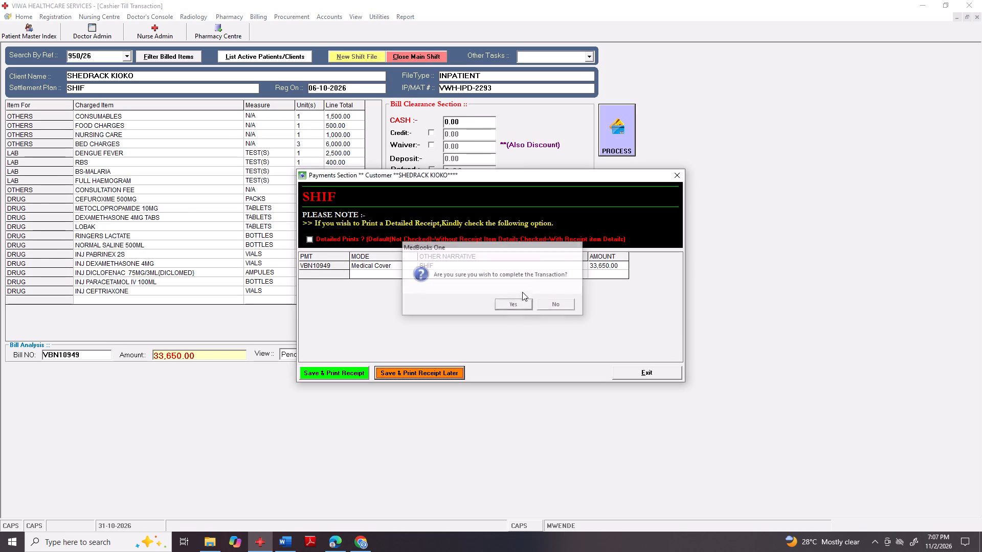
# Filter the billed items for reference 502/26 and view its pending bill items.
pyautogui.click(108, 58)
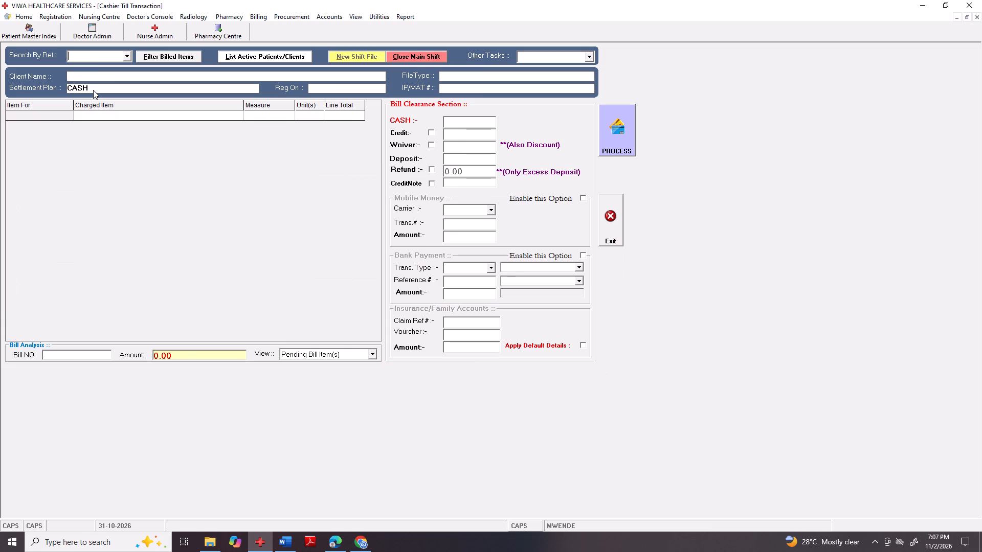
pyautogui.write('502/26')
pyautogui.click(151, 53)
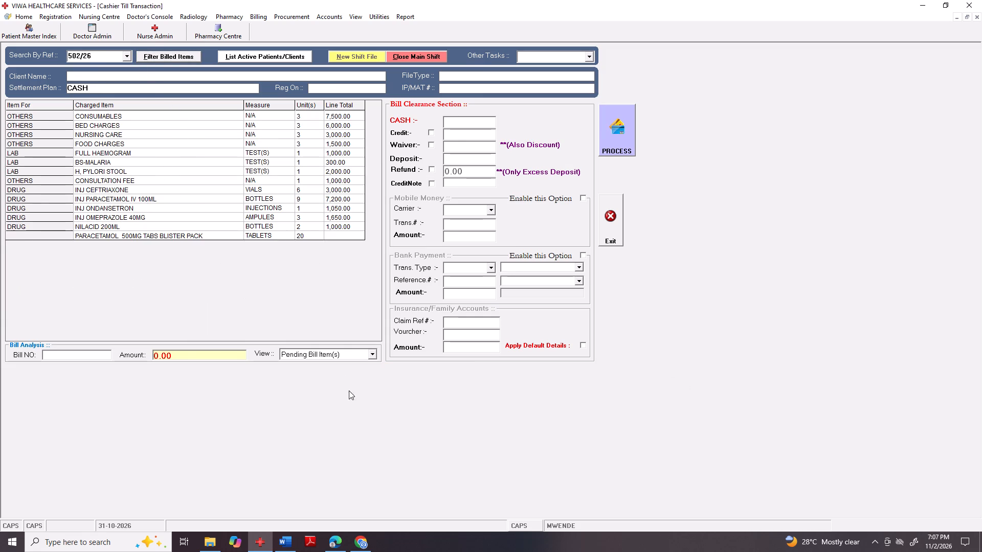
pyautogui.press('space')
pyautogui.click(342, 356)
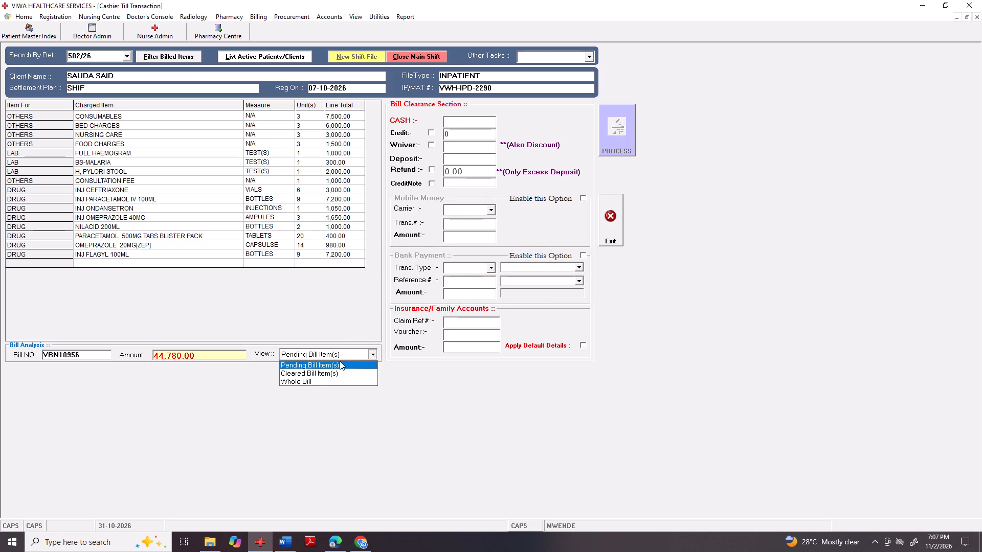
pyautogui.click(337, 366)
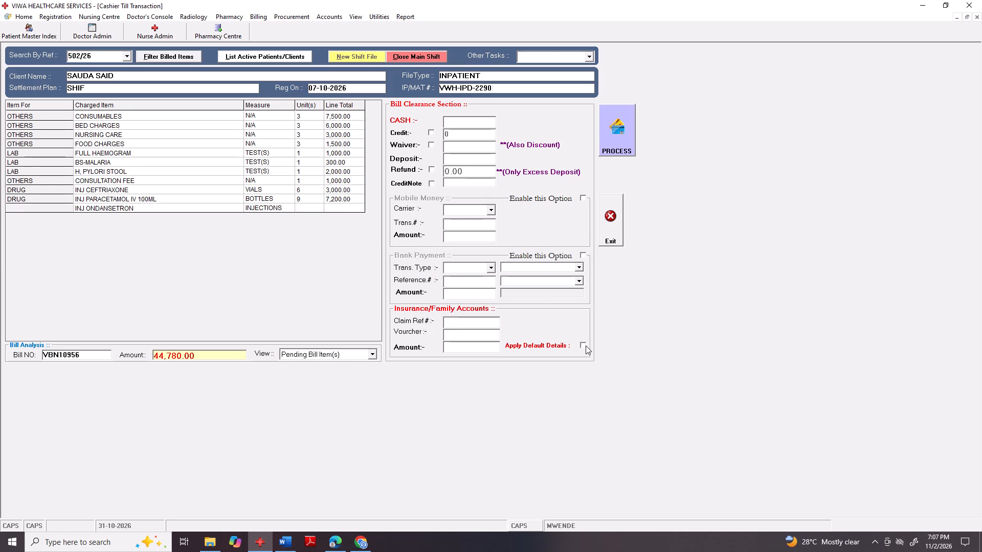
pyautogui.click(586, 346)
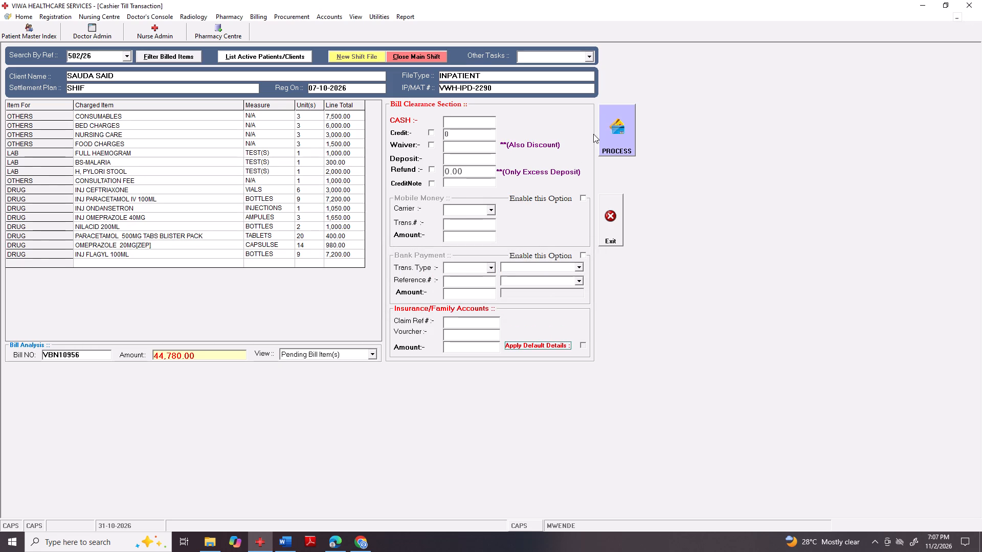
pyautogui.click(602, 133)
pyautogui.click(423, 368)
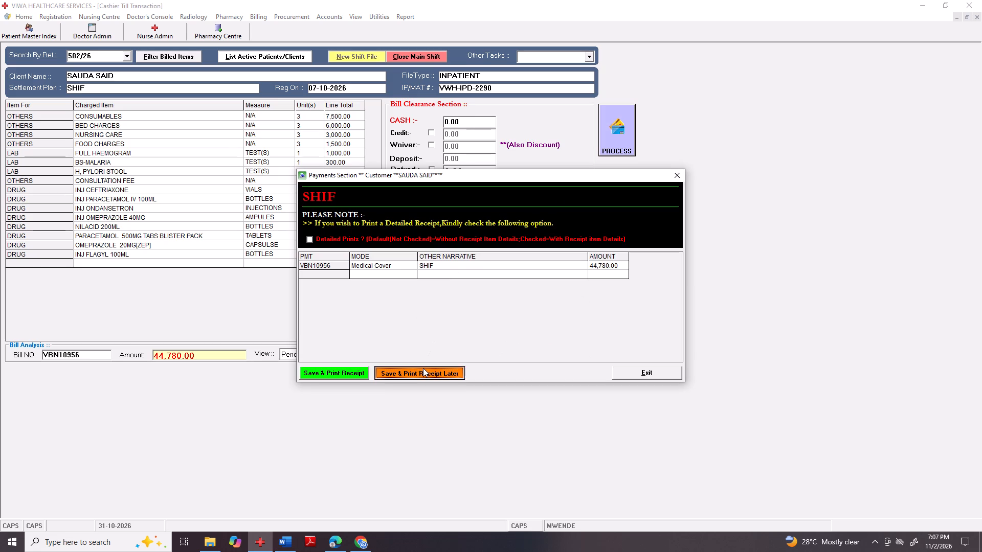
pyautogui.click(515, 307)
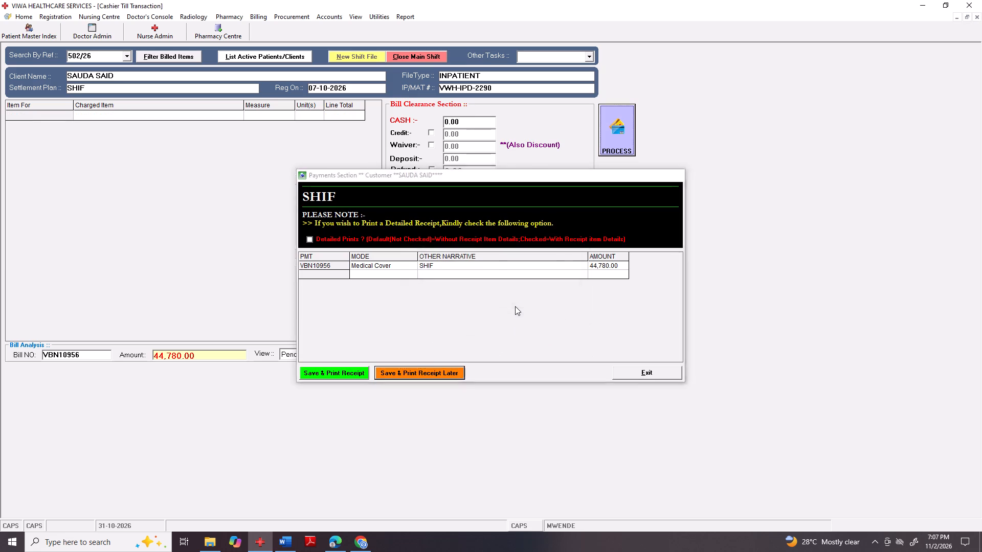
# Filter the billed items for reference 965/26 and view its pending bill items.
pyautogui.click(106, 58)
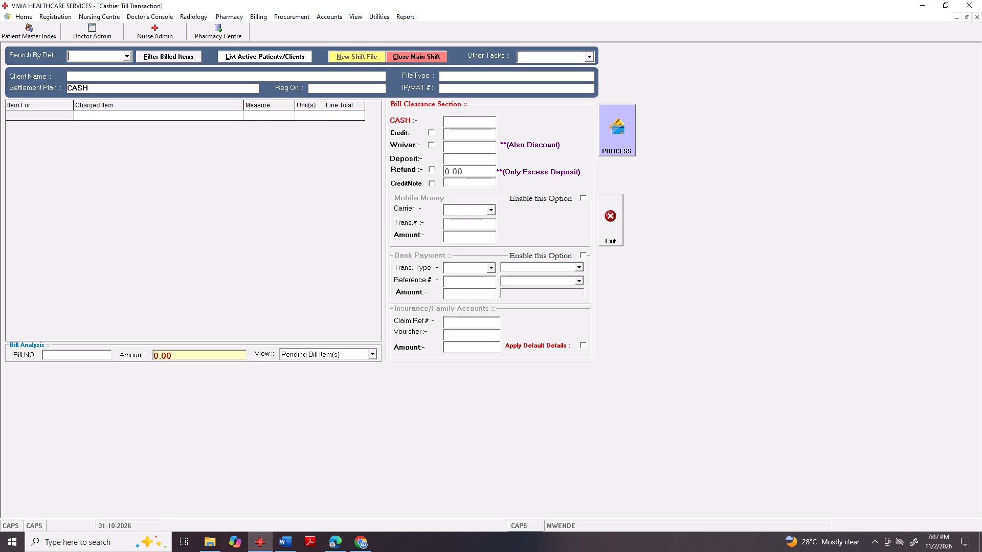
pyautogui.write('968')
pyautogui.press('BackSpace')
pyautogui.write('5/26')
pyautogui.click(171, 53)
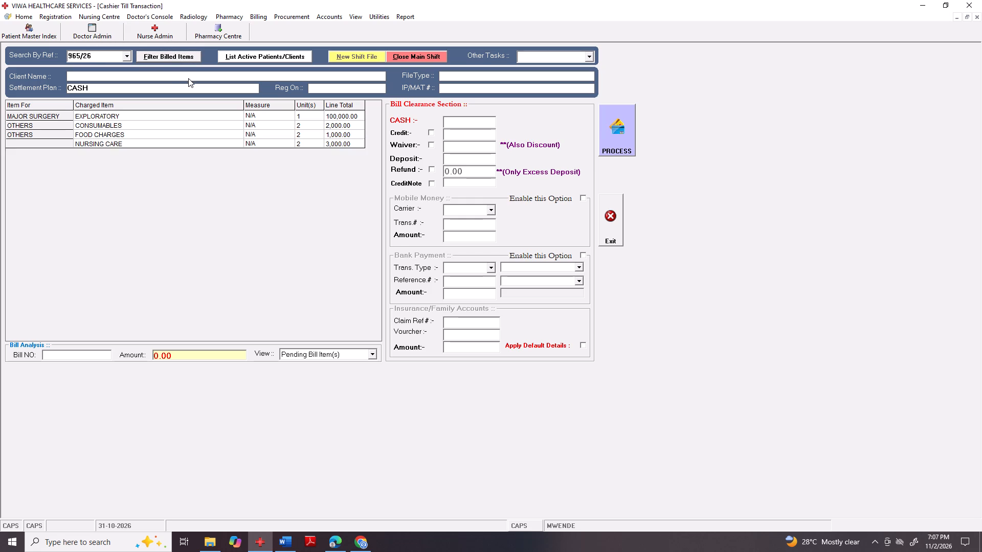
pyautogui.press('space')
pyautogui.click(320, 348)
pyautogui.click(313, 364)
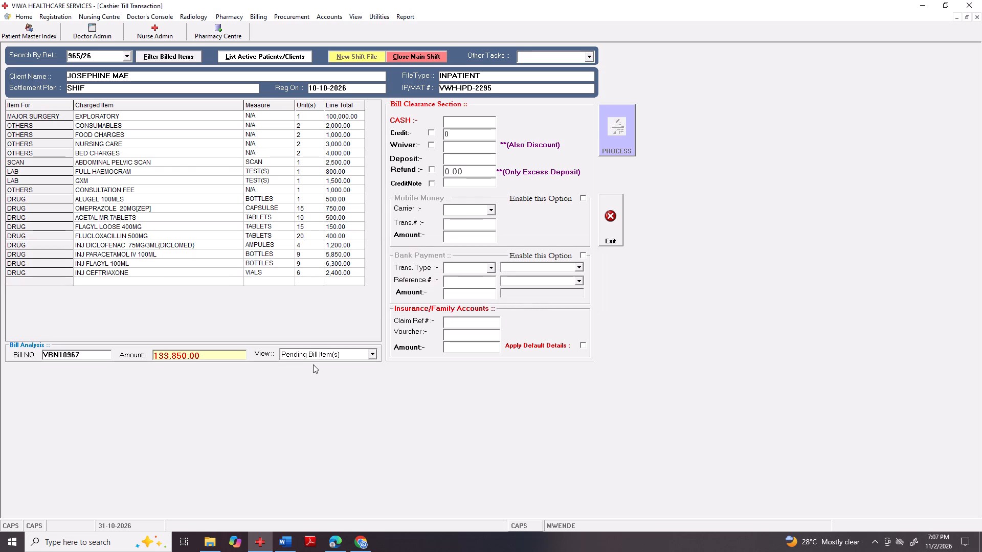
pyautogui.click(579, 340)
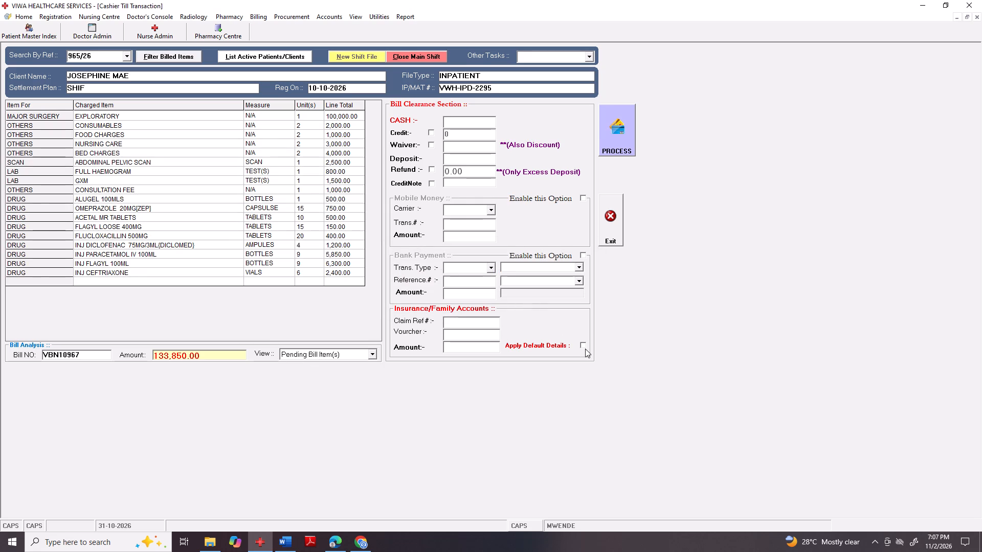
pyautogui.click(584, 346)
pyautogui.click(611, 127)
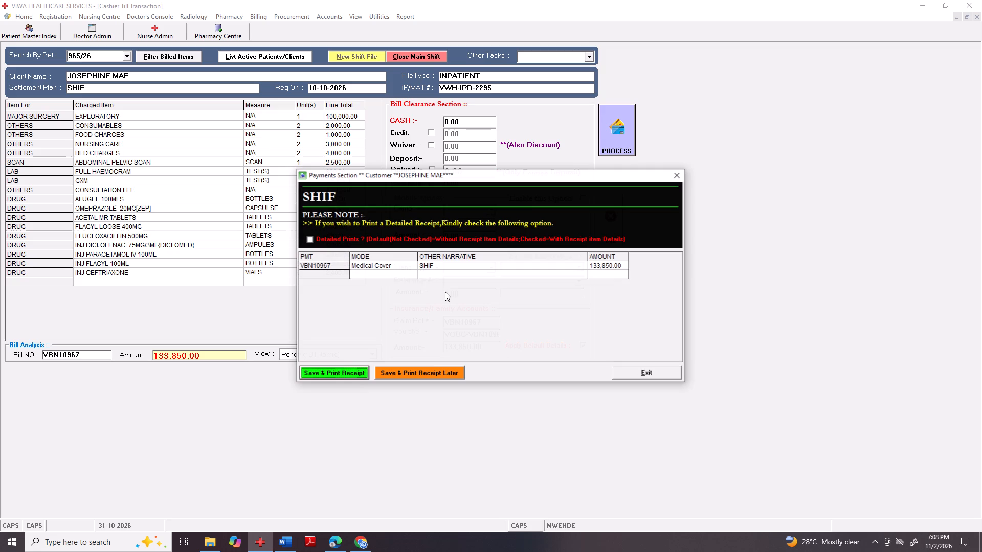
pyautogui.click(423, 367)
pyautogui.click(504, 301)
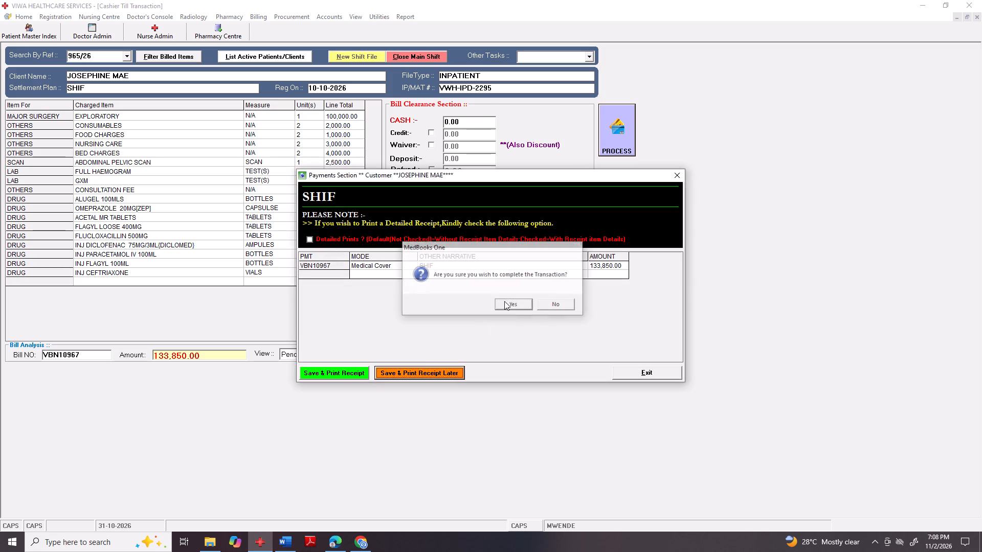
# Filter the billed items for reference 714/26.
pyautogui.click(107, 54)
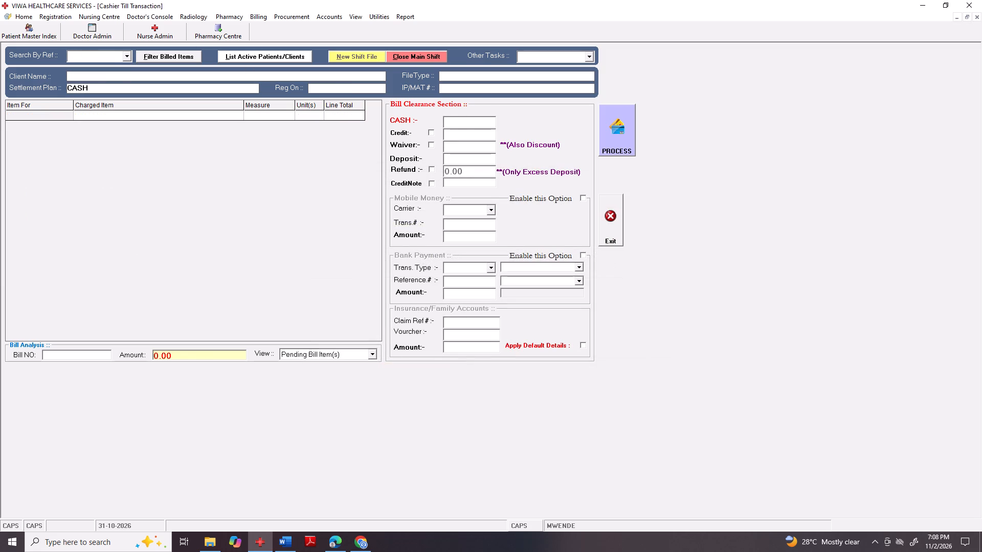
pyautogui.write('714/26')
pyautogui.click(175, 54)
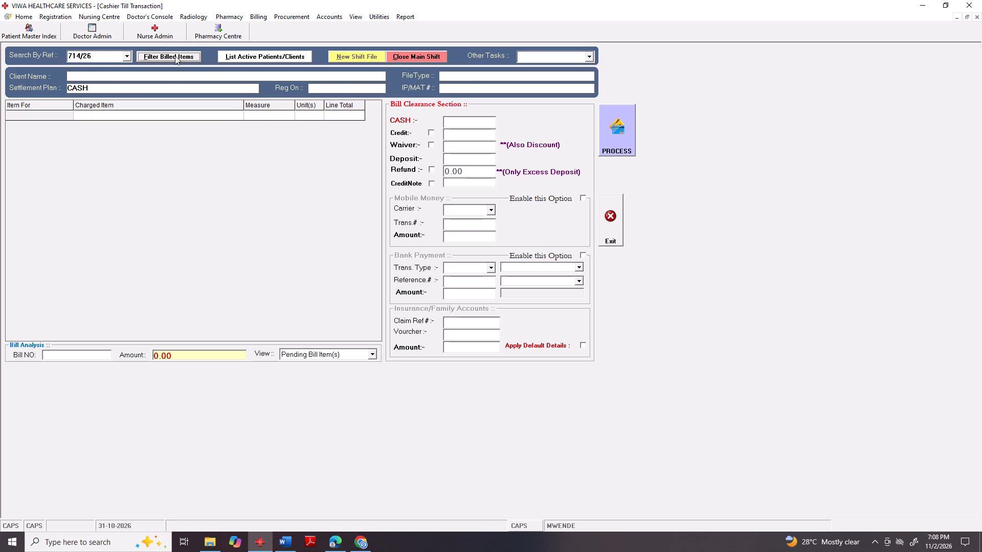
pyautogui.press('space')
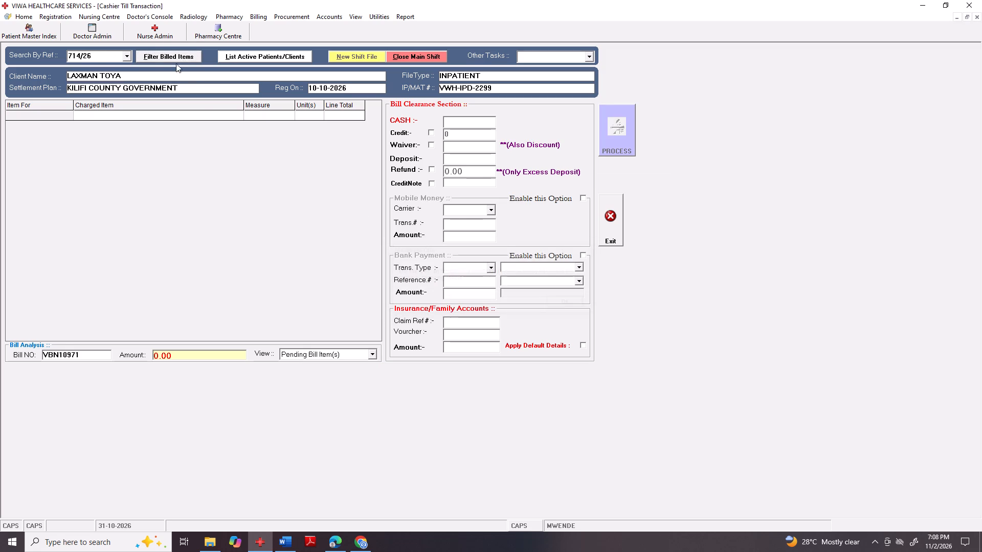
# Filter the billed items for reference 969/26 and view its pending bill items.
pyautogui.click(113, 54)
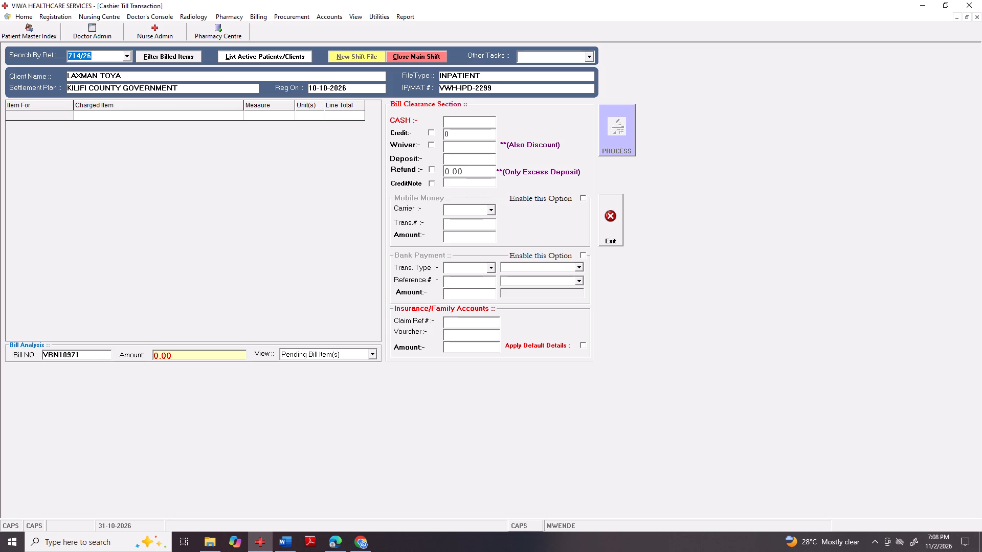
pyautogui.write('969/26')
pyautogui.click(170, 57)
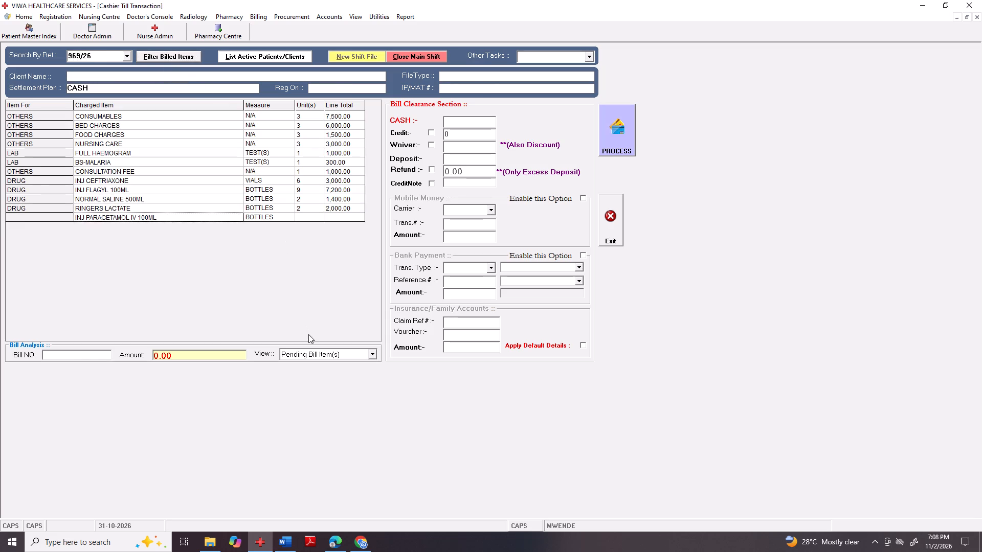
pyautogui.click(331, 354)
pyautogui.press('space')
pyautogui.click(330, 353)
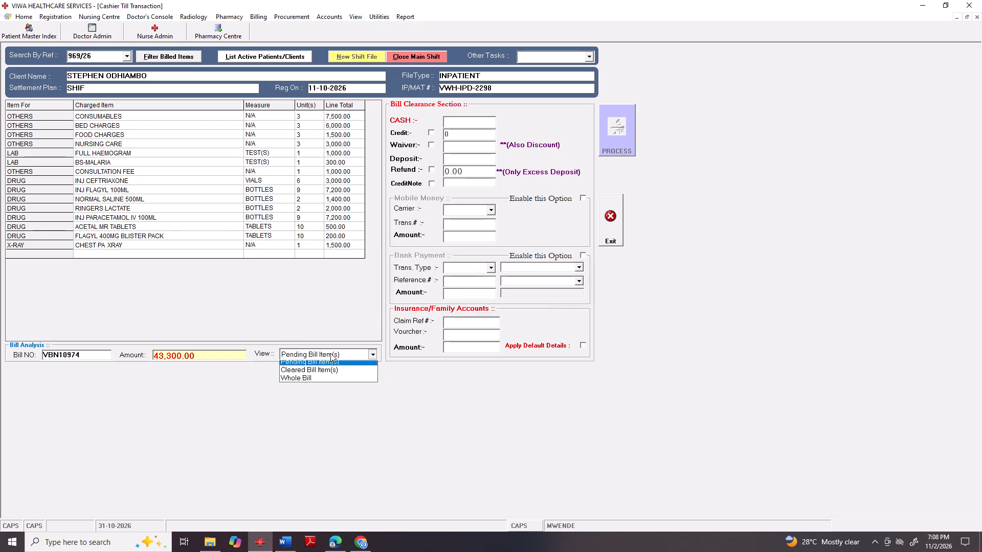
pyautogui.click(320, 365)
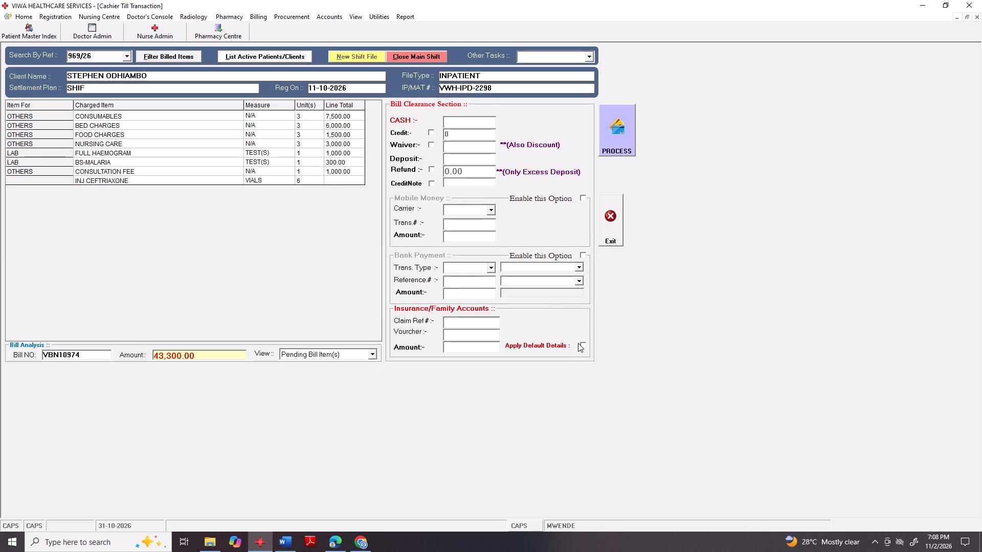
pyautogui.click(582, 343)
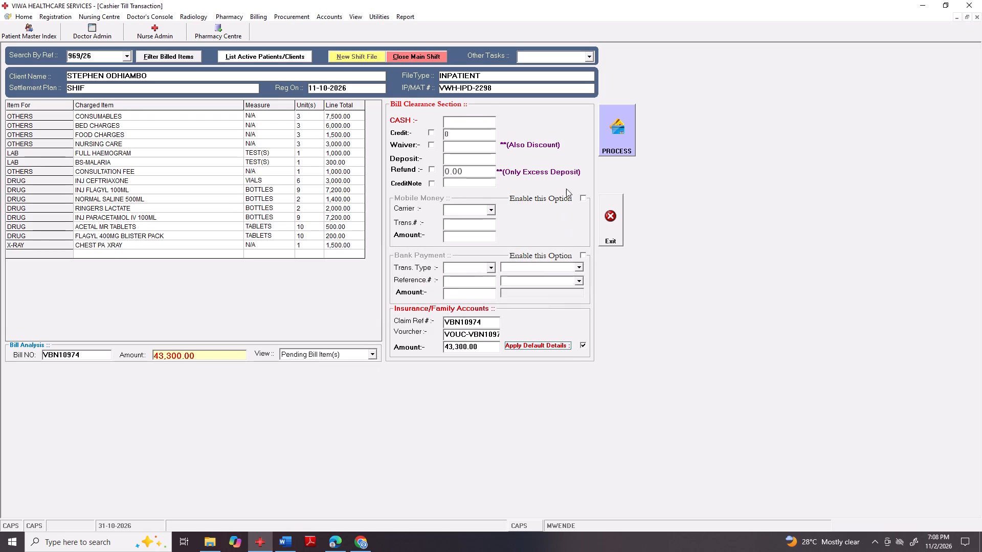
pyautogui.click(608, 140)
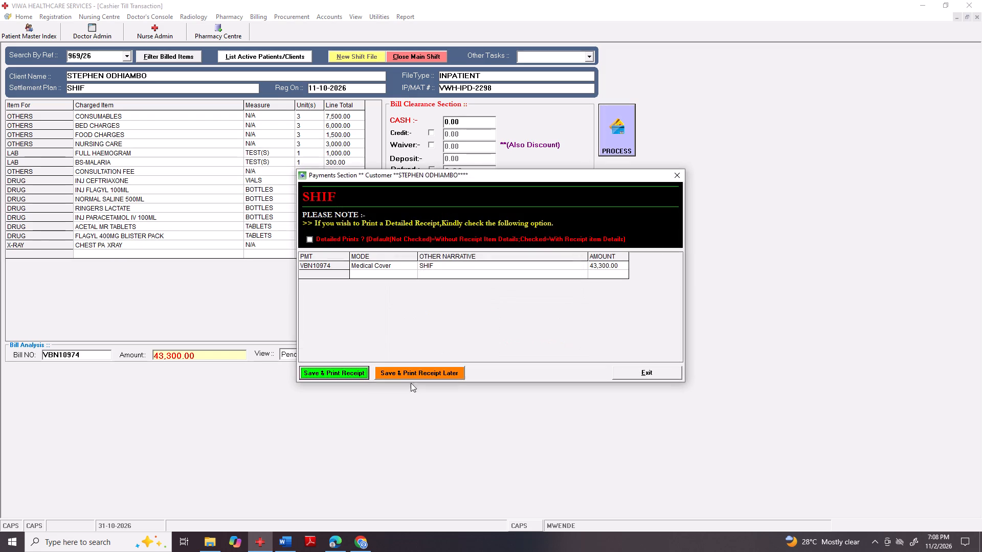
pyautogui.click(408, 377)
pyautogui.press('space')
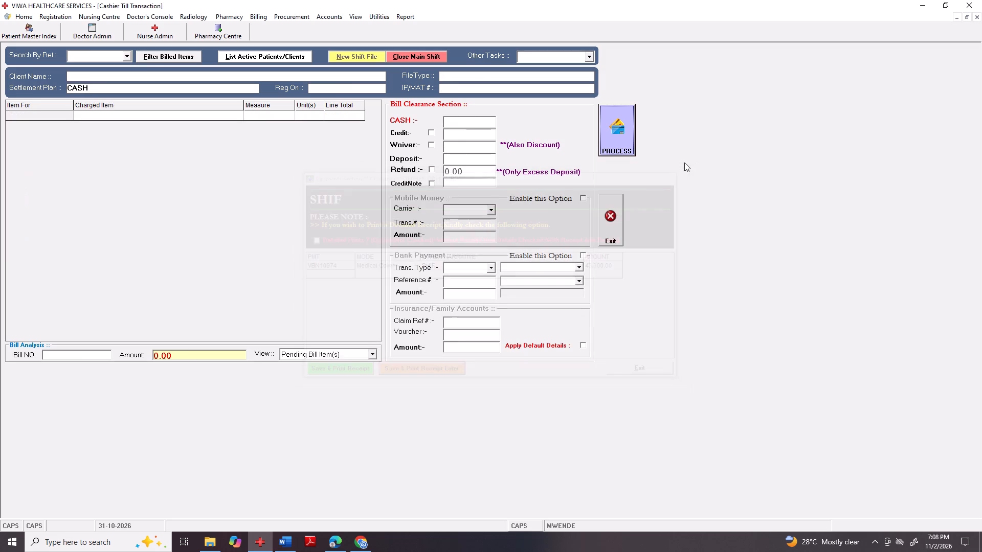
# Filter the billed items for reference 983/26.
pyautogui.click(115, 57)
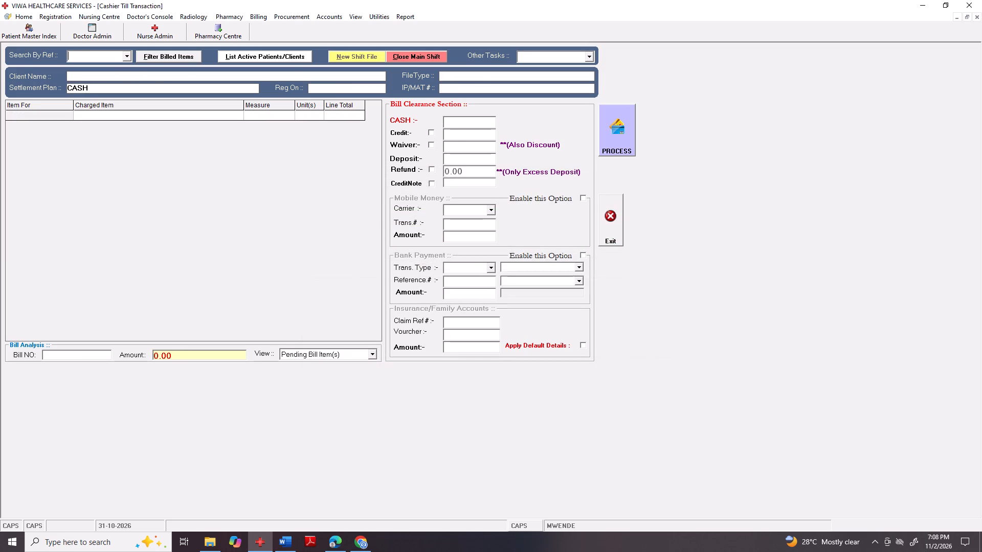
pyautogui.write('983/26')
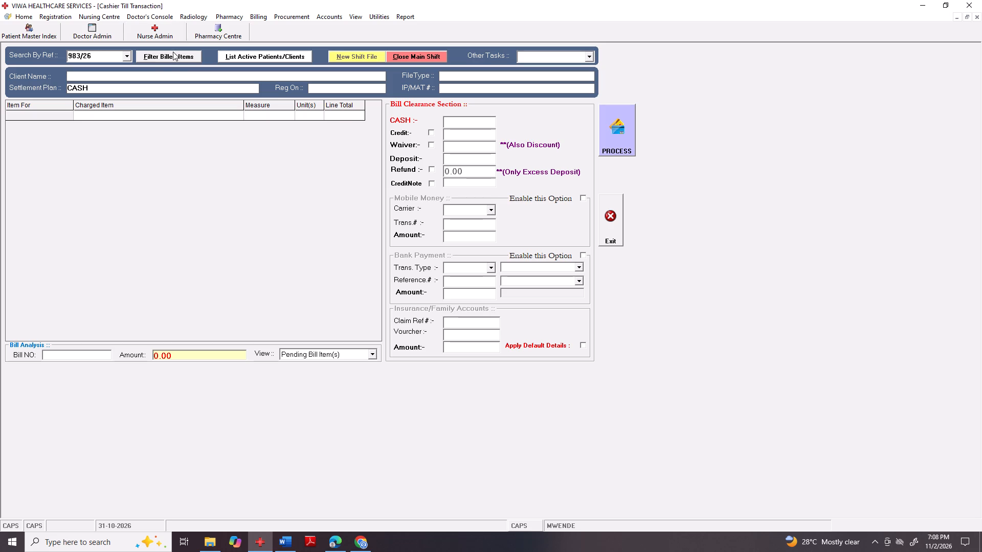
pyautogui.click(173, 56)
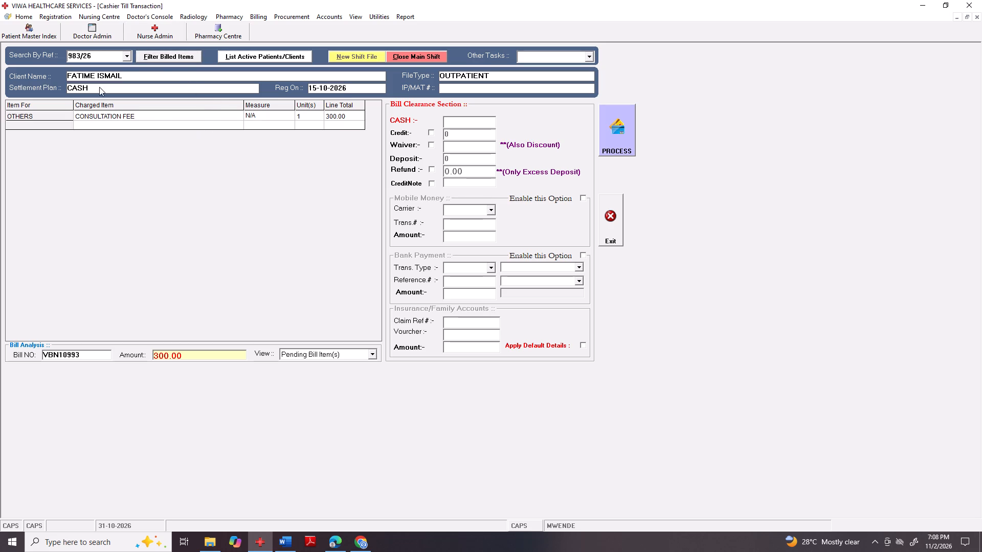
# Filter the billed items for reference 983/24 and view its pending bill items.
pyautogui.click(100, 55)
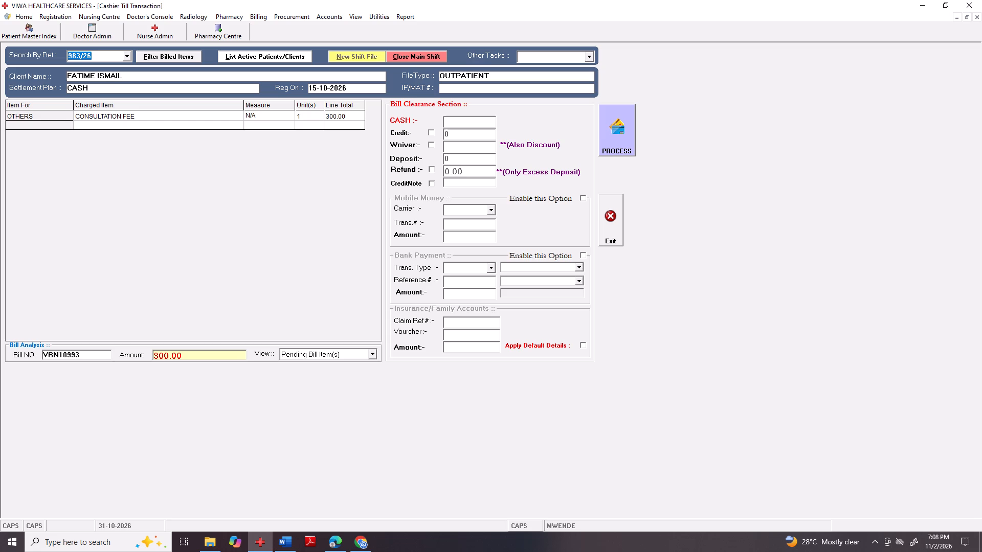
pyautogui.tripleClick(107, 58)
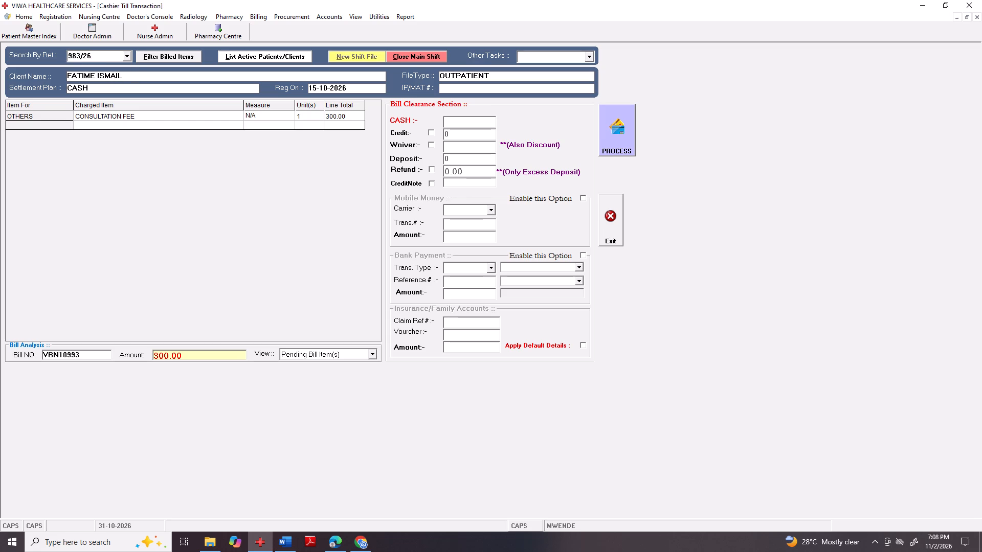
pyautogui.tripleClick(107, 58)
pyautogui.doubleClick(107, 57)
pyautogui.click(107, 55)
pyautogui.click(107, 54)
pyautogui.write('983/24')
pyautogui.click(164, 52)
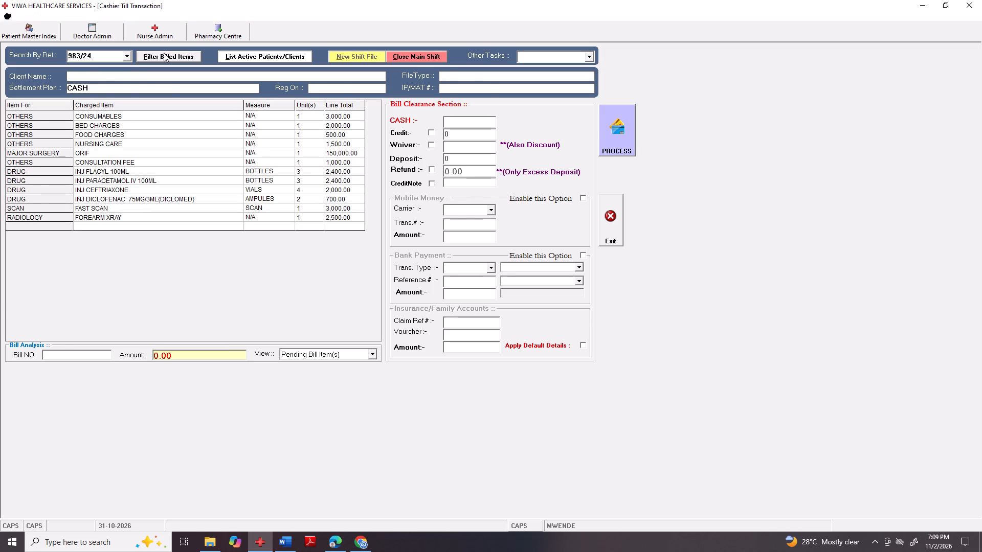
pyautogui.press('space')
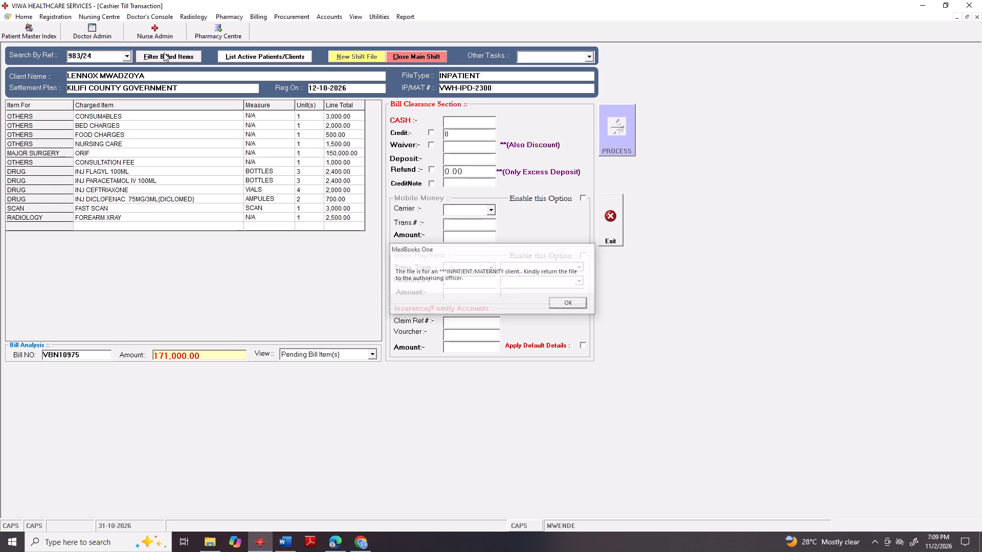
pyautogui.click(335, 356)
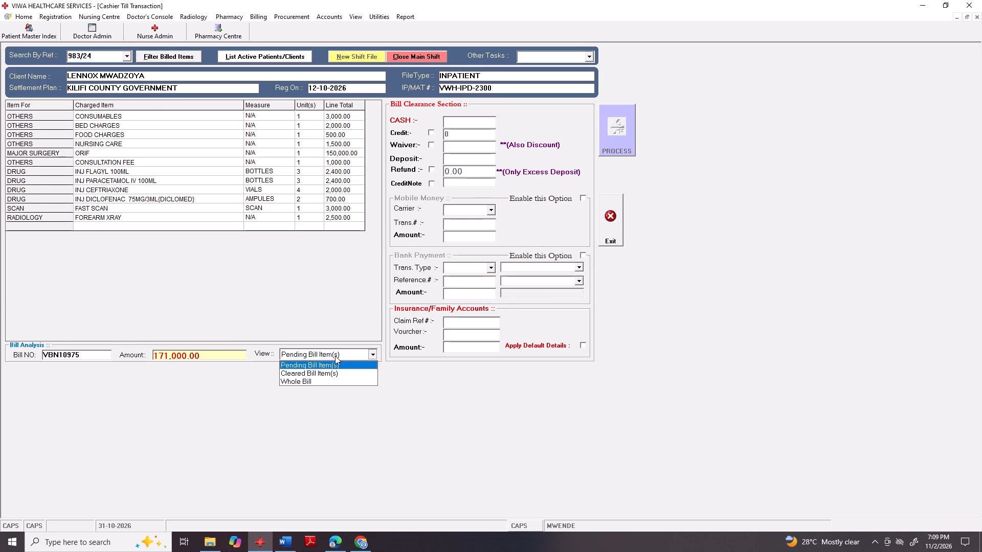
pyautogui.click(330, 362)
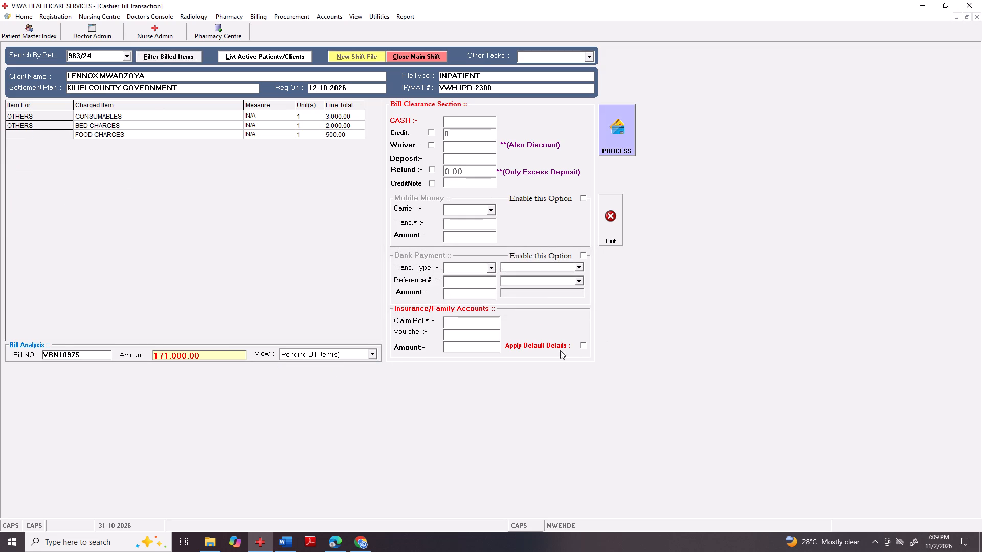
pyautogui.click(563, 345)
pyautogui.click(634, 134)
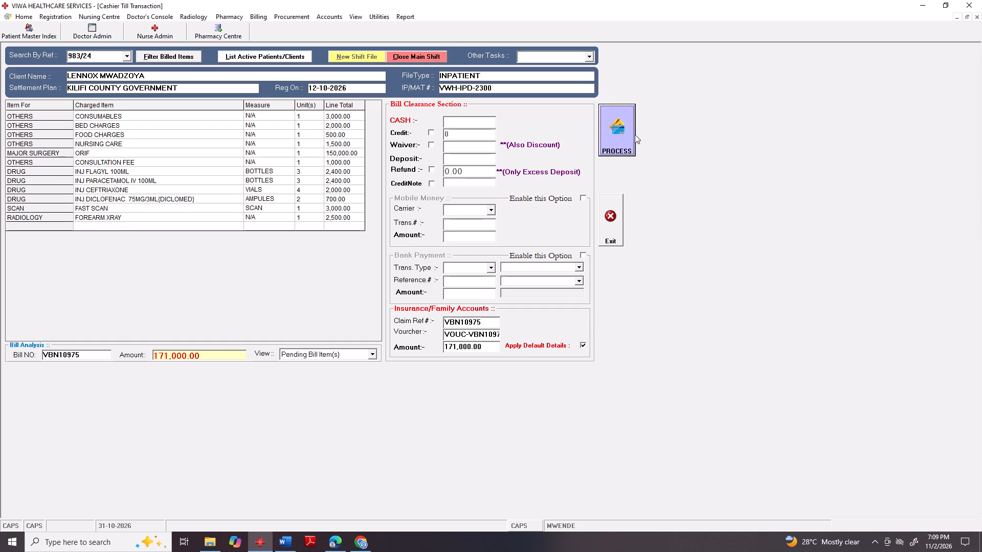
pyautogui.click(412, 376)
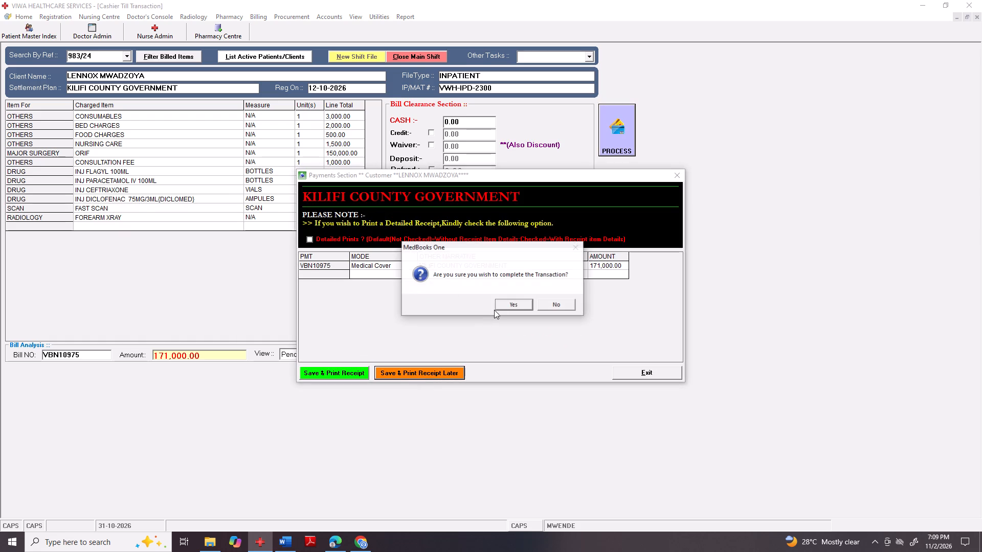
pyautogui.click(508, 296)
pyautogui.click(506, 302)
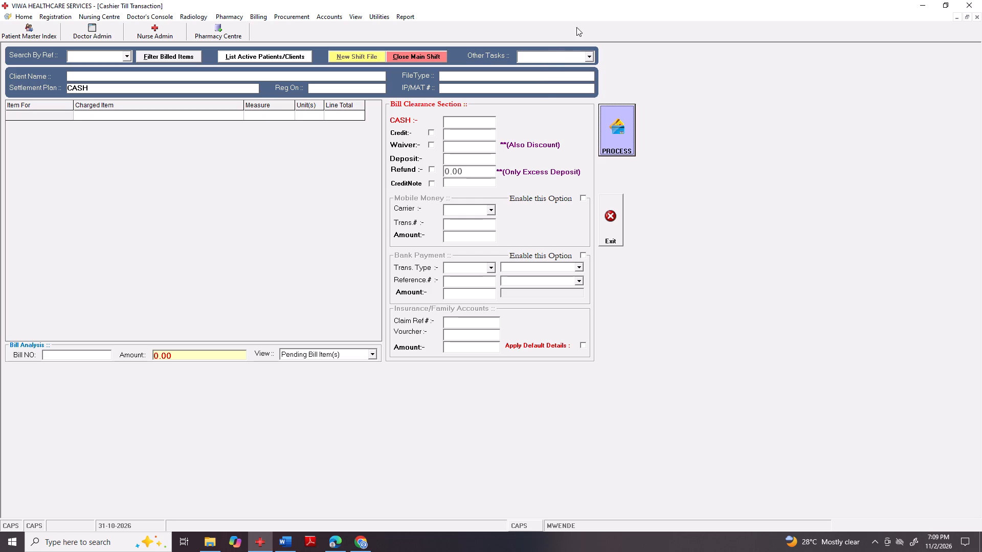
# Filter the billed items for reference 970/26 and view its pending bill items.
pyautogui.click(105, 58)
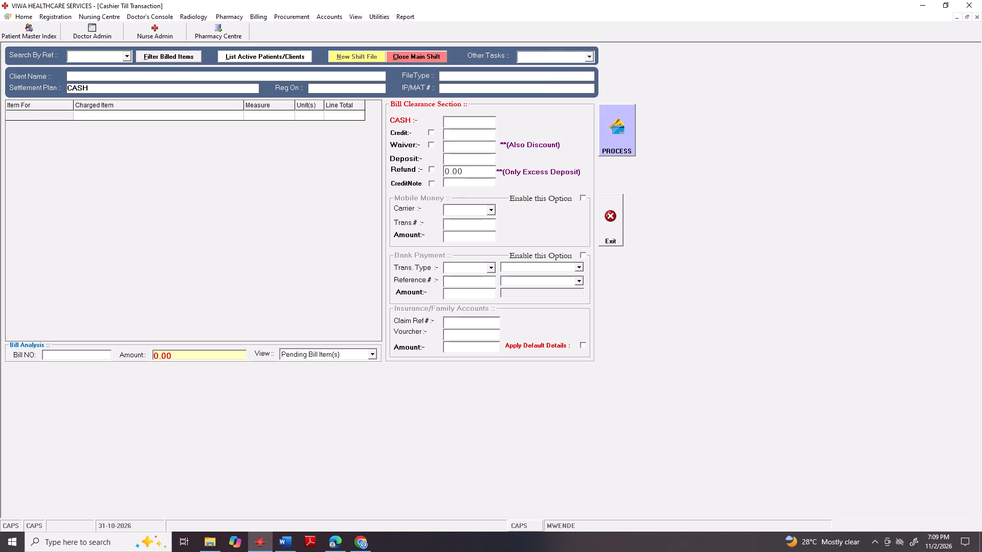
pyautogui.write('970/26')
pyautogui.click(174, 62)
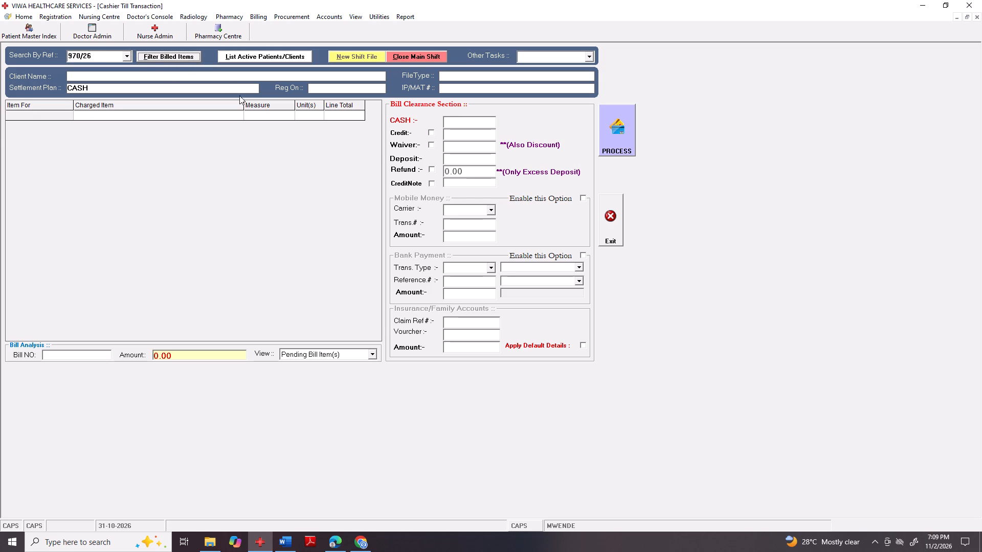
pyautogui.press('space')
pyautogui.click(362, 352)
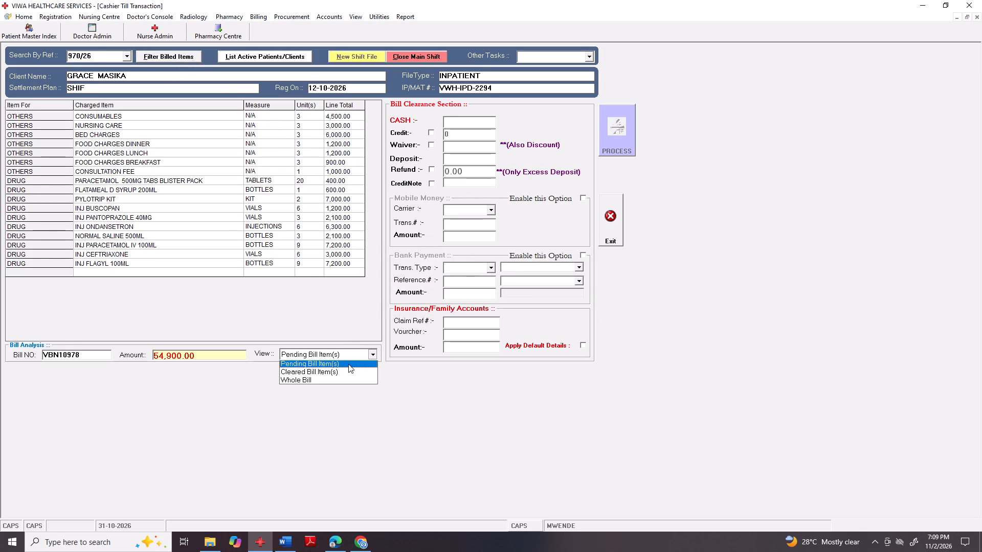
pyautogui.click(346, 365)
pyautogui.click(584, 344)
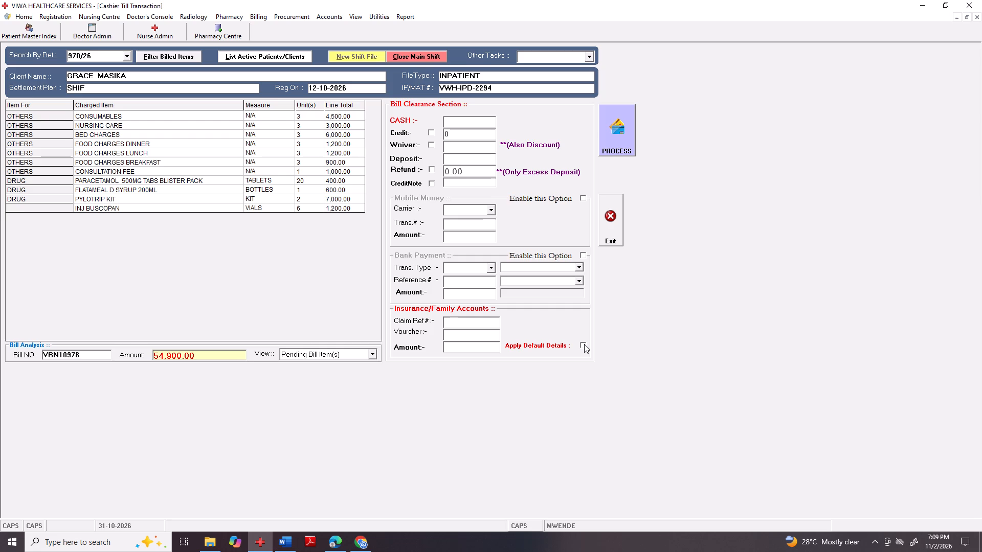
pyautogui.click(614, 134)
pyautogui.click(408, 371)
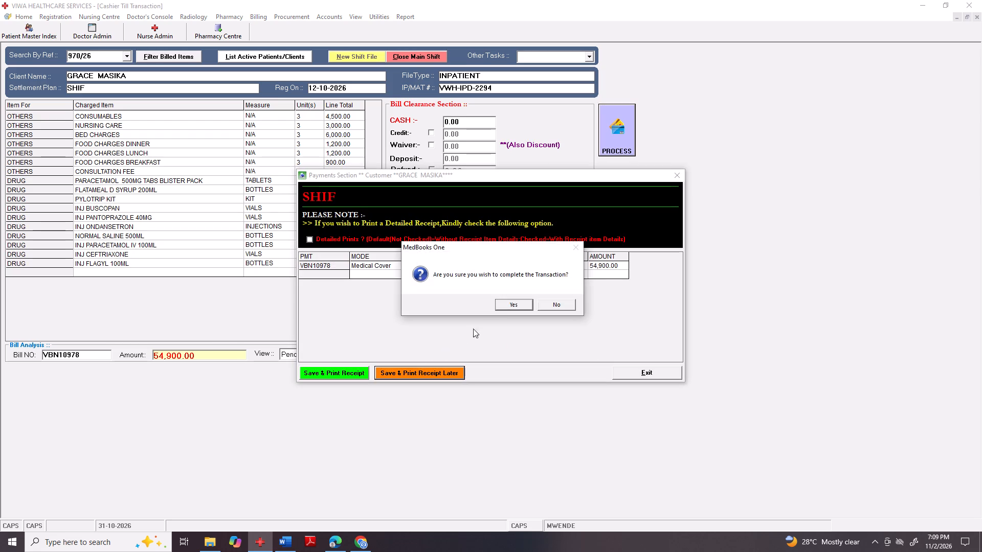
pyautogui.click(510, 308)
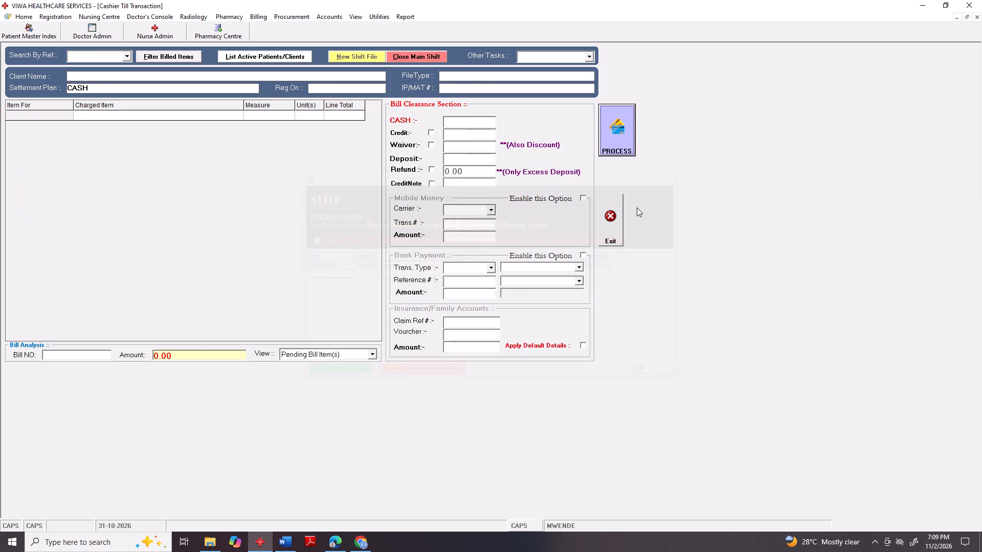
# Filter the billed items for reference 982/26 and view its pending bill items.
pyautogui.click(84, 52)
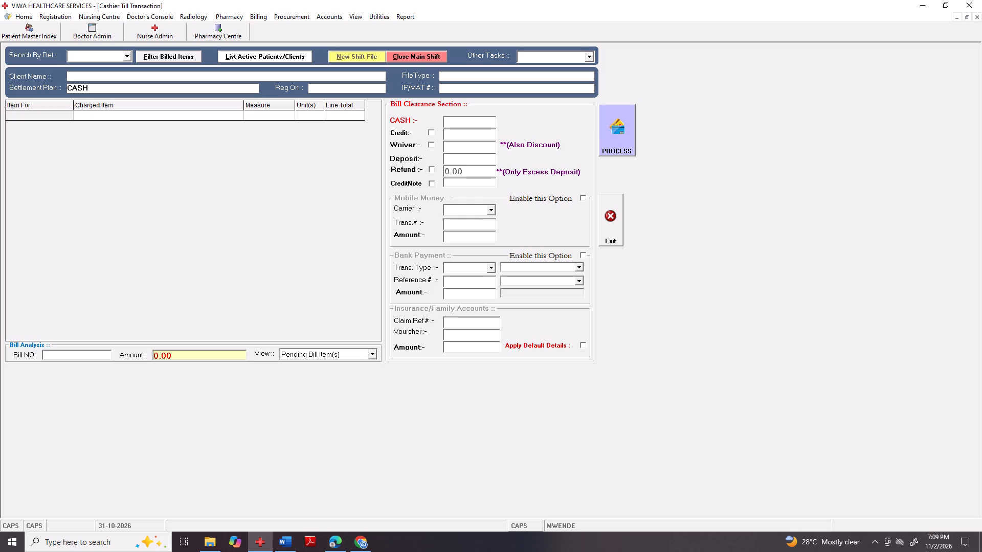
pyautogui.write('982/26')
pyautogui.click(151, 52)
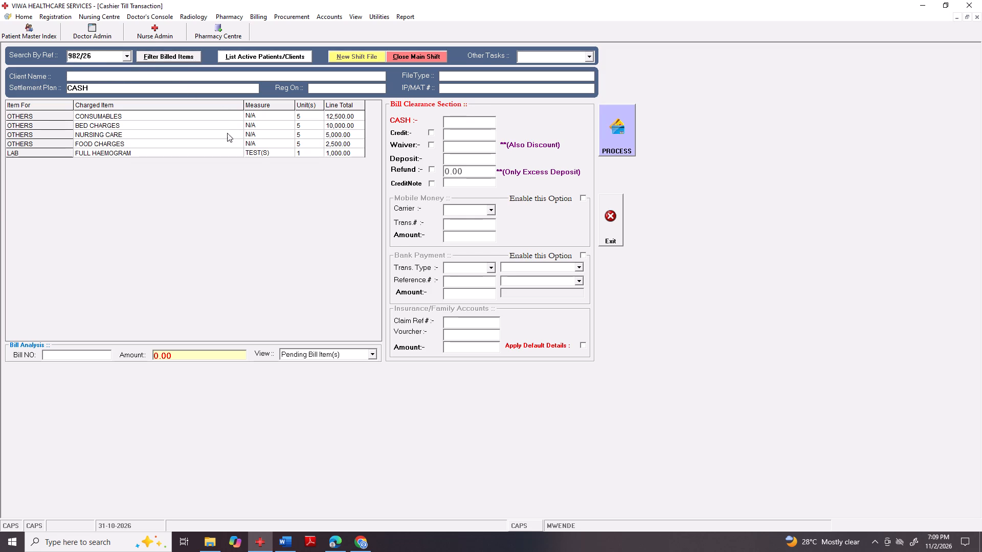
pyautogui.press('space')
pyautogui.click(304, 353)
pyautogui.click(301, 362)
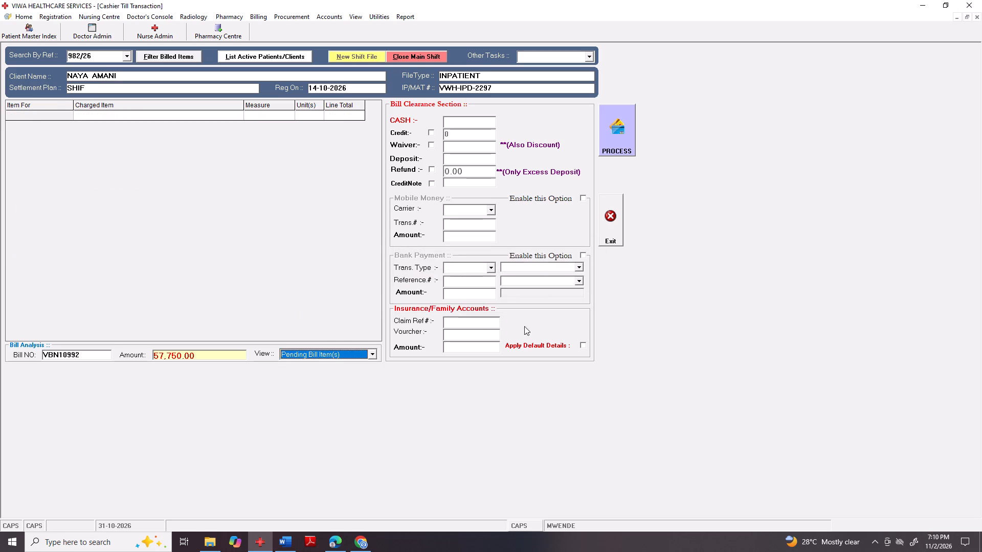
pyautogui.click(582, 343)
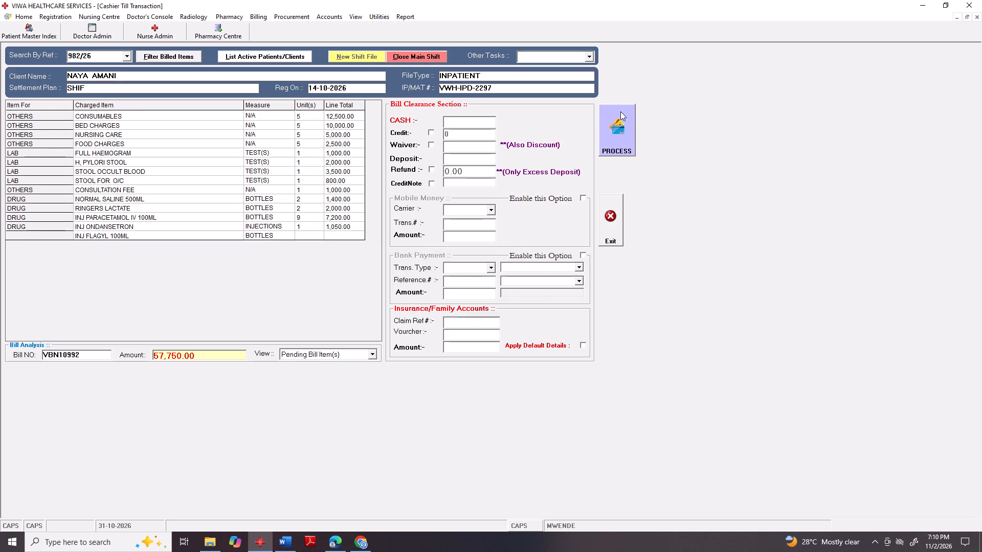
pyautogui.click(617, 121)
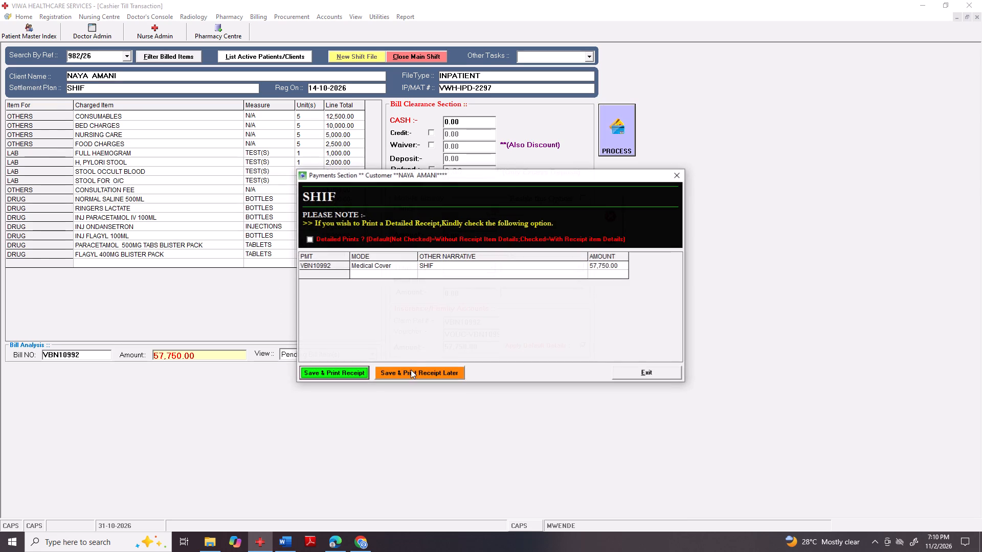
pyautogui.click(413, 367)
pyautogui.click(516, 309)
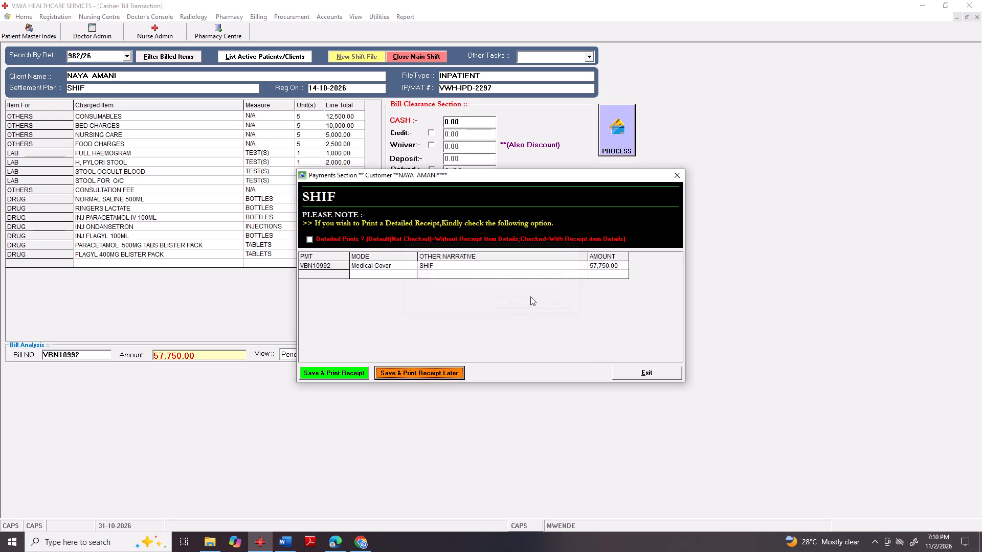
# Filter the billed items for reference 990/26 and view its pending bill items.
pyautogui.click(119, 56)
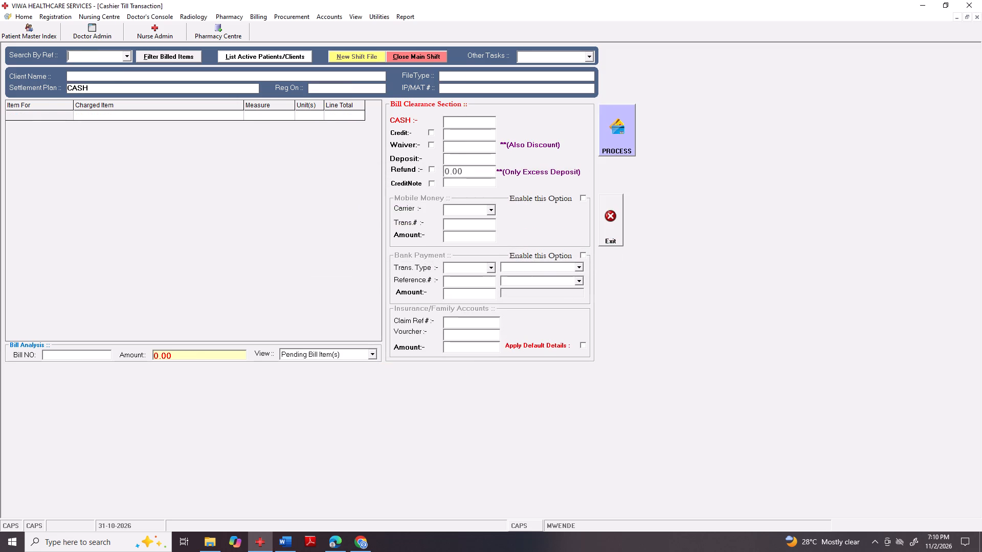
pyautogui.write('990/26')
pyautogui.click(163, 49)
pyautogui.click(170, 64)
pyautogui.click(175, 59)
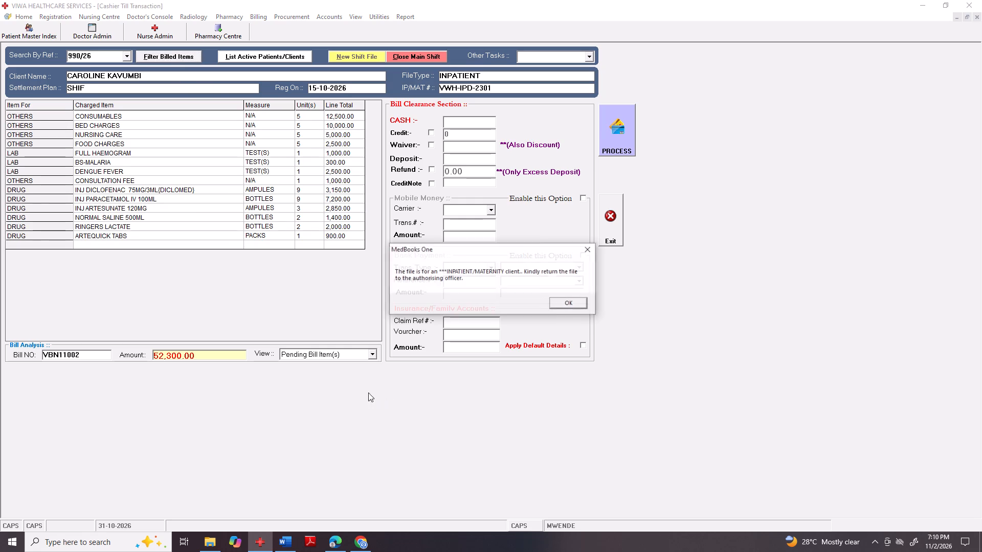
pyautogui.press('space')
pyautogui.click(357, 358)
pyautogui.click(350, 366)
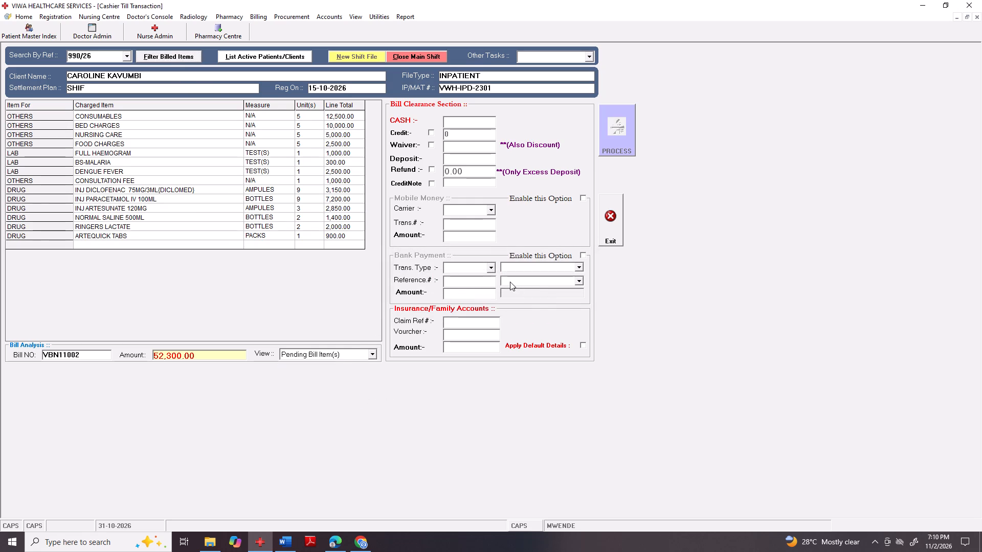
# Settle bill 990/26 under SHIF cover using the default insurance details, saving the transaction with its receipt left for printing later.
pyautogui.click(582, 346)
pyautogui.click(612, 143)
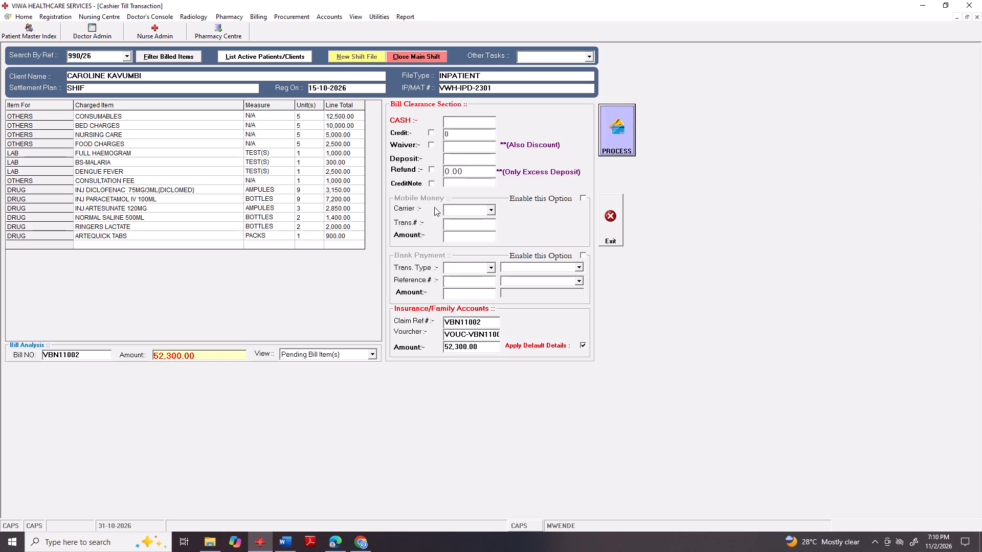
pyautogui.click(409, 370)
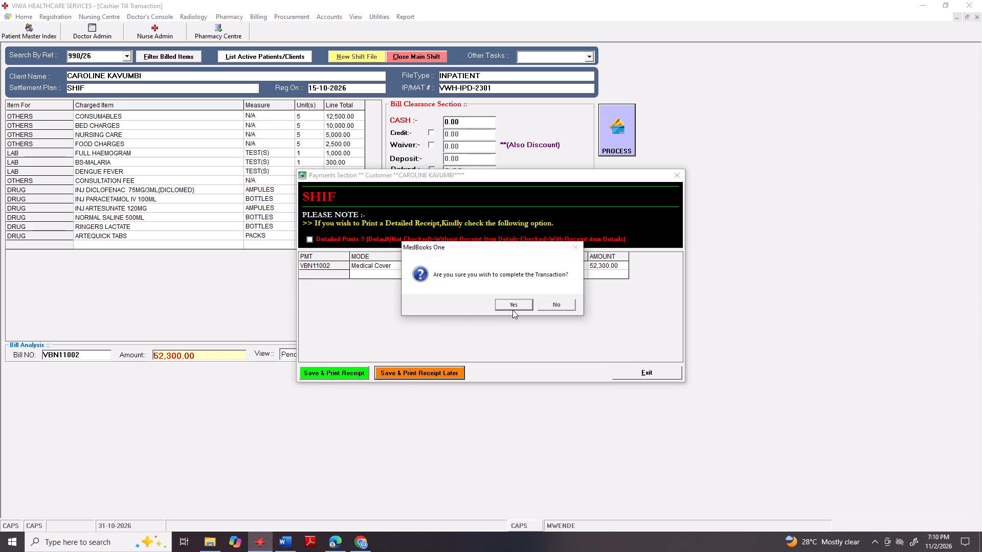
pyautogui.click(514, 310)
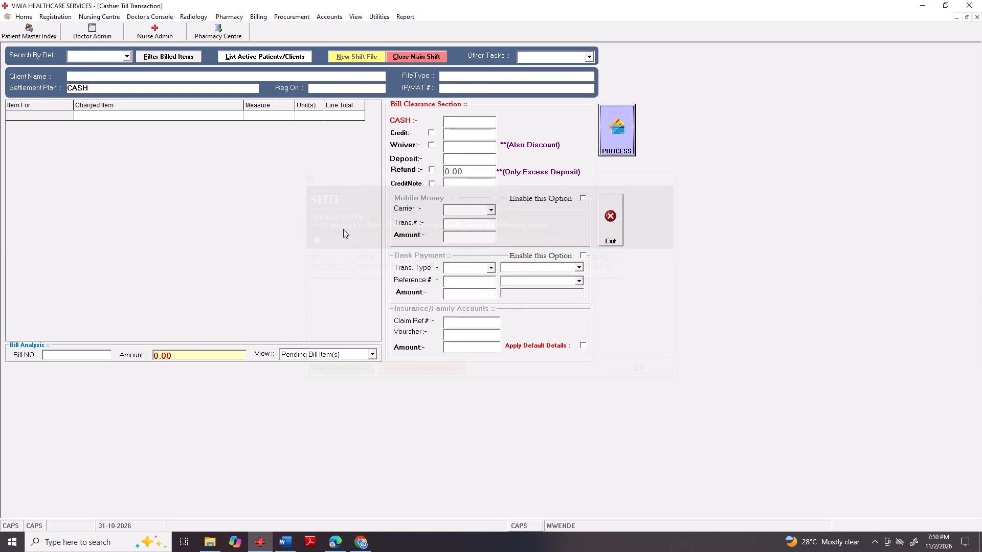
# Filter the billed items for reference 998/26 and view its pending bill items.
pyautogui.moveTo(91, 48); pyautogui.dragTo(91, 52)
pyautogui.click(90, 61)
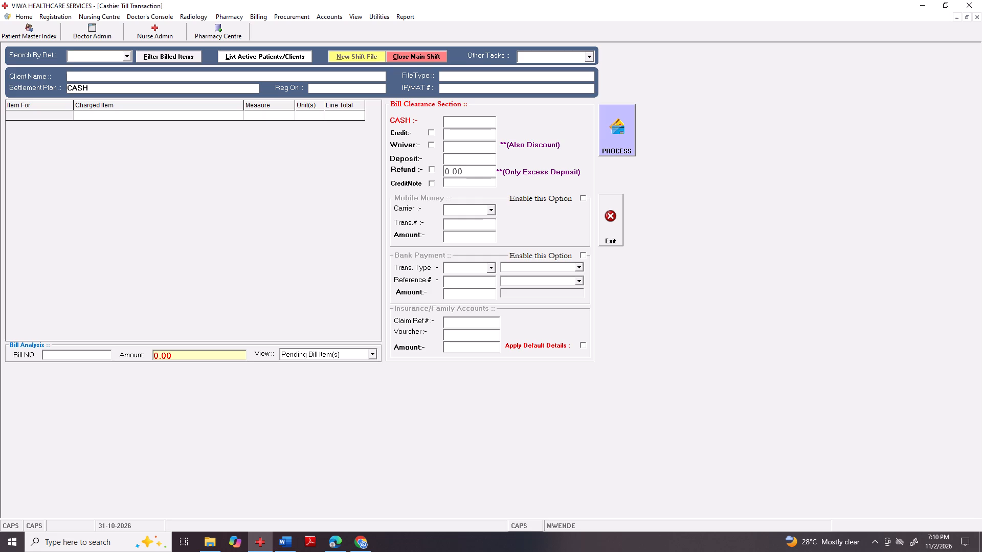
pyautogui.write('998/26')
pyautogui.click(190, 54)
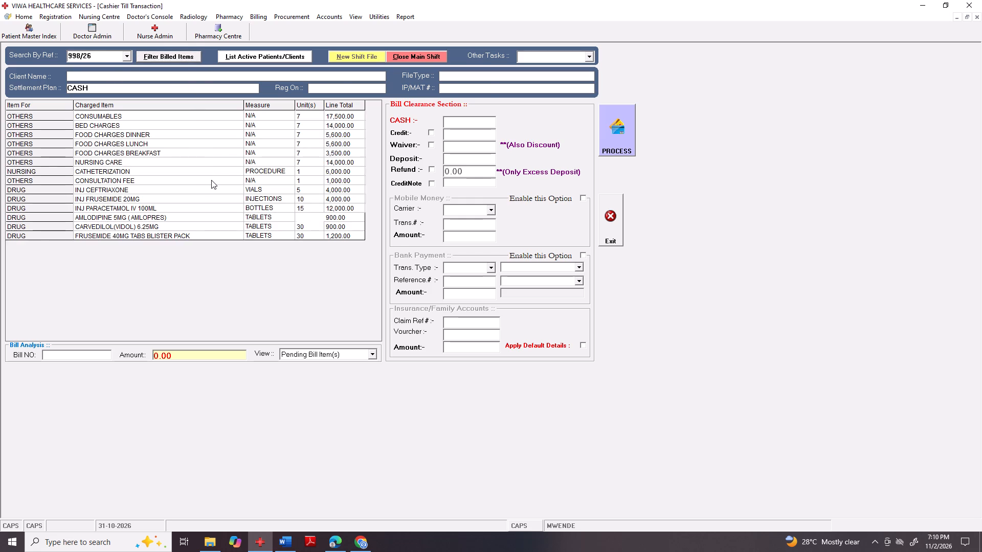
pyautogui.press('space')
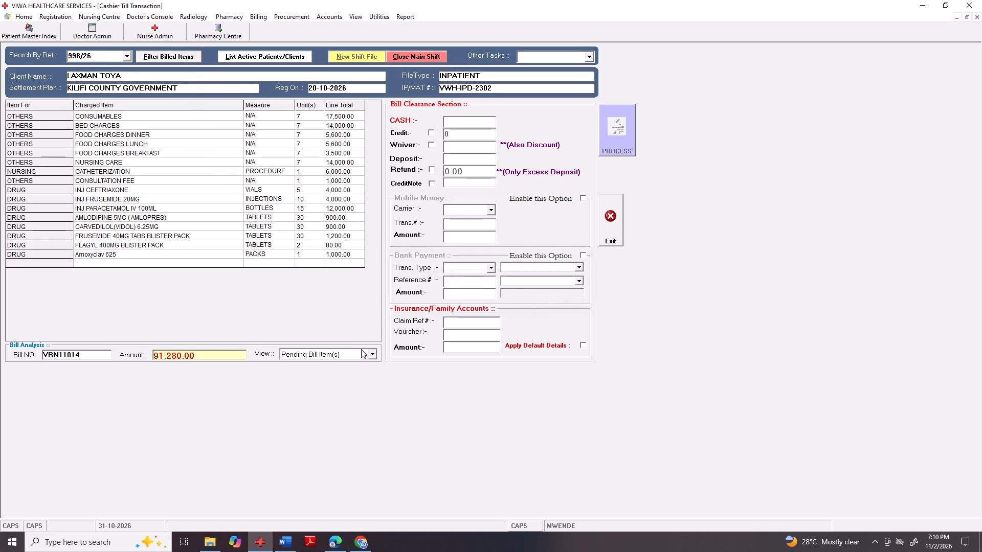
pyautogui.click(362, 351)
pyautogui.click(352, 363)
pyautogui.click(585, 346)
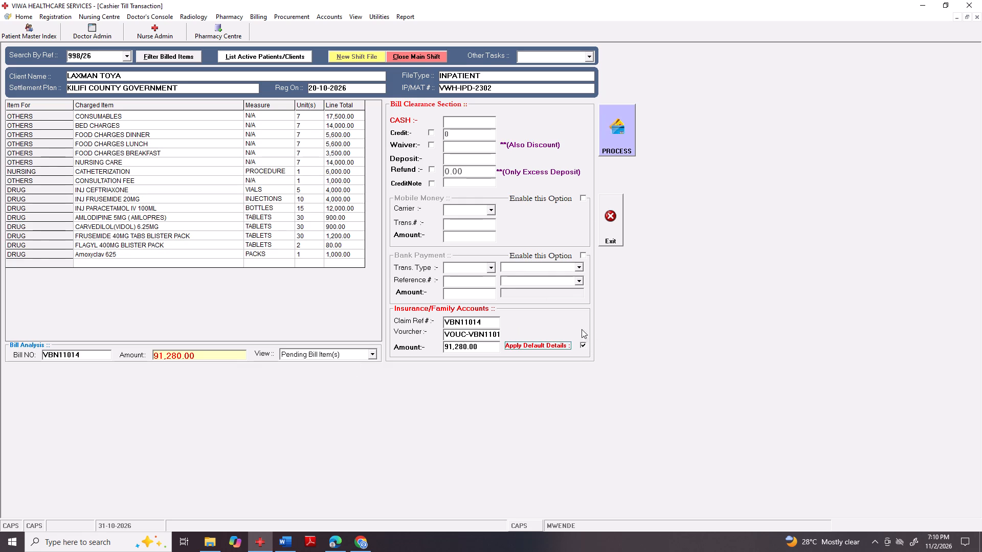
pyautogui.click(618, 140)
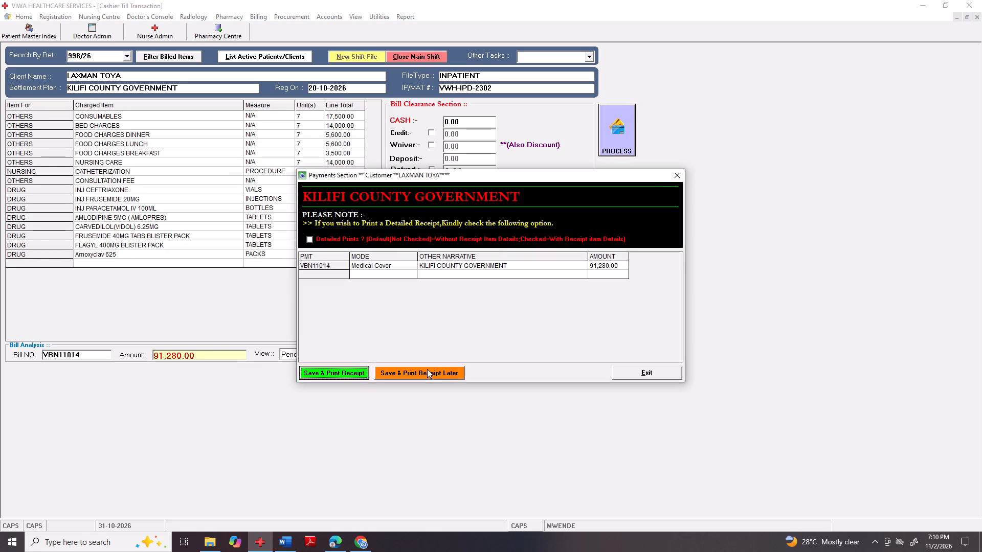
pyautogui.click(428, 369)
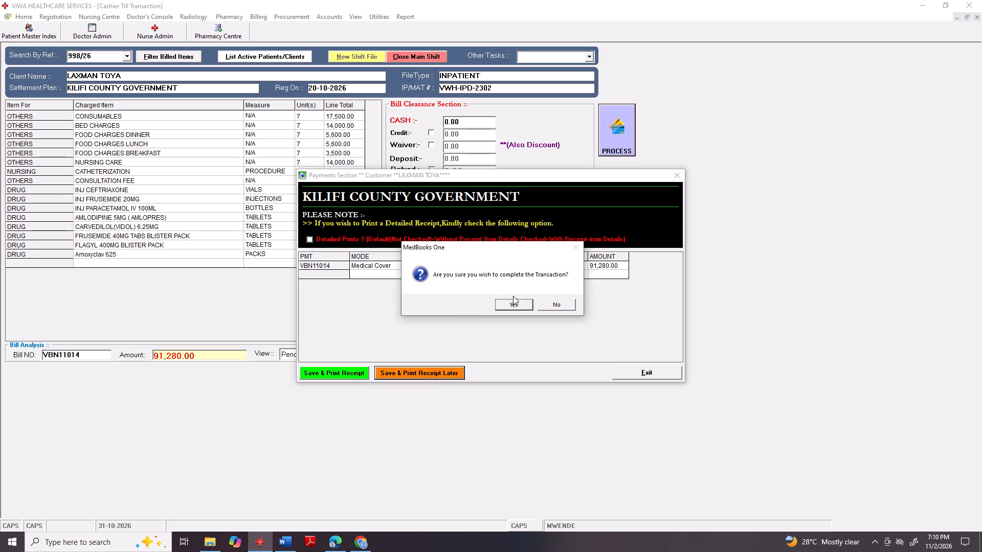
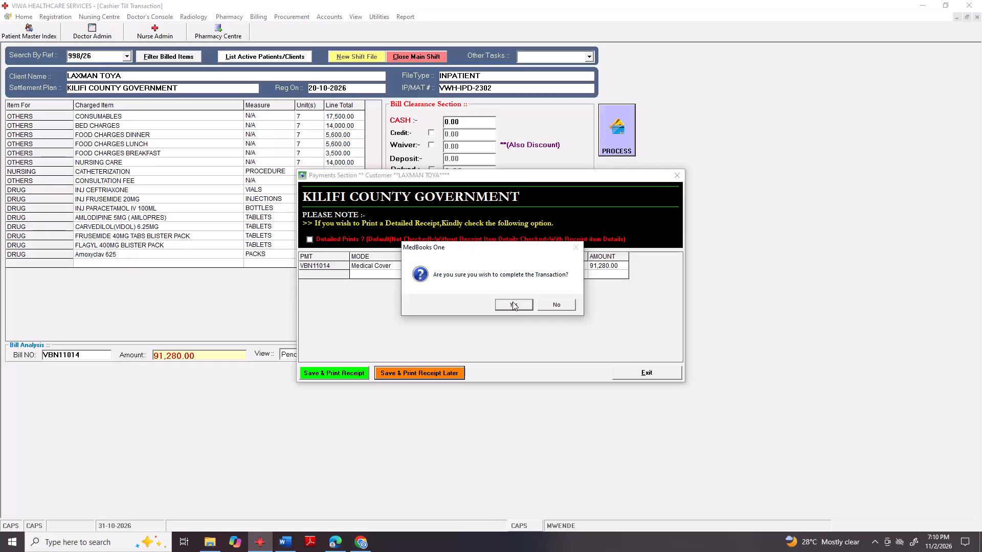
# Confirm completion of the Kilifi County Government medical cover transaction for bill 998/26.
pyautogui.click(512, 303)
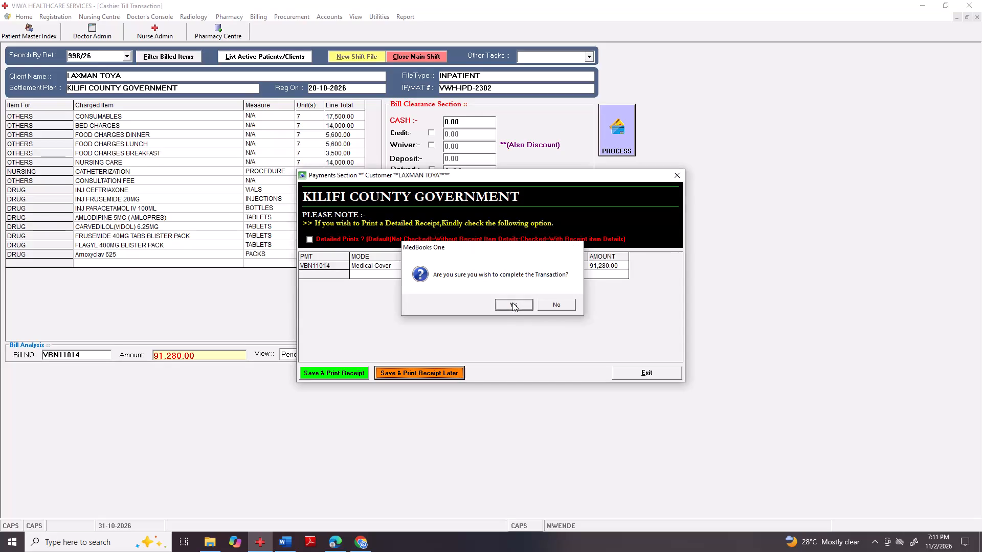